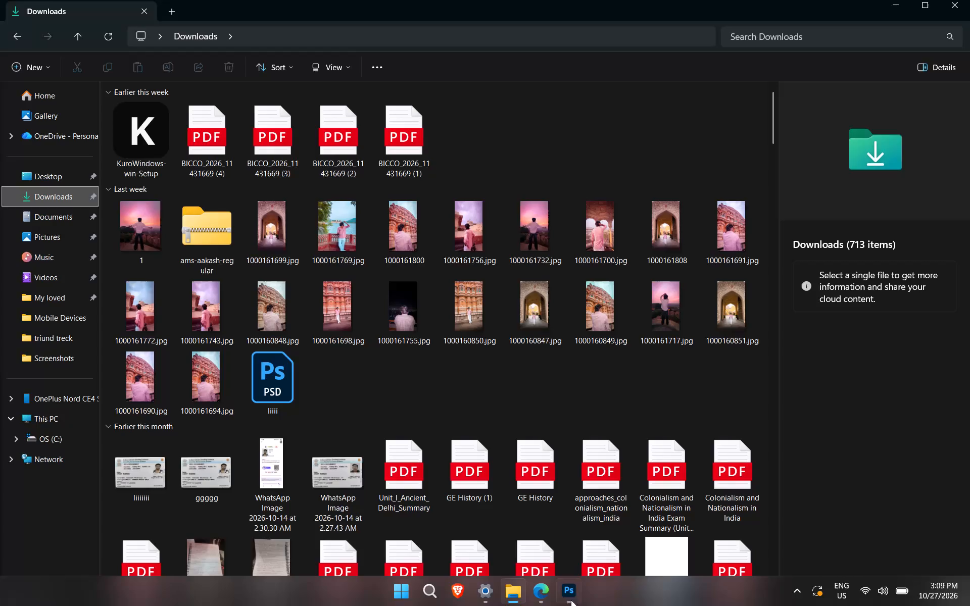
Switch to Photoshop with the open sunset photo and activate the Type tool.
click(572, 591)
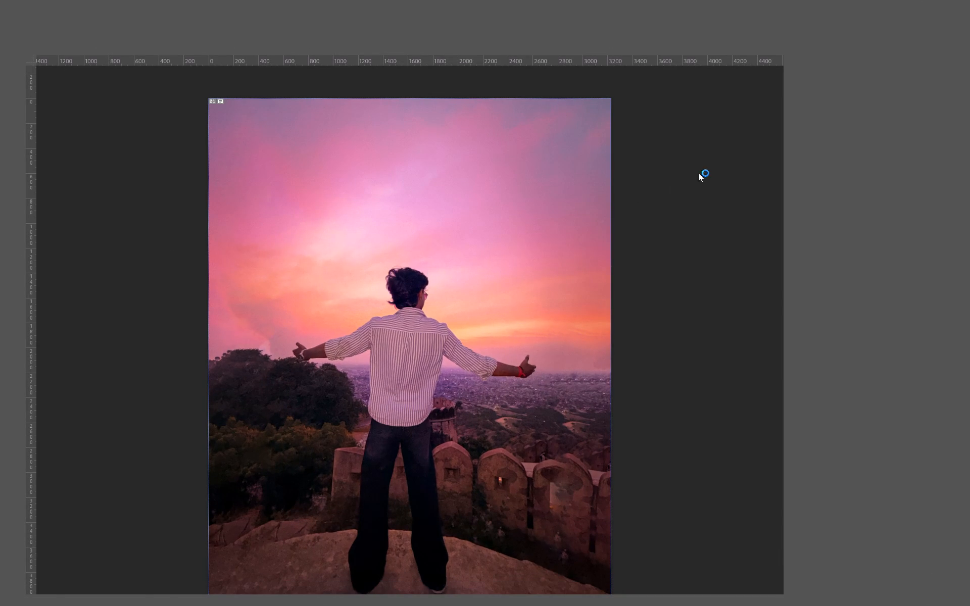
scroll(707, 165, down, 3)
scroll(707, 165, up, 1)
scroll(707, 165, down, 2)
scroll(707, 165, up, 4)
scroll(662, 247, down, 2)
scroll(650, 263, up, 2)
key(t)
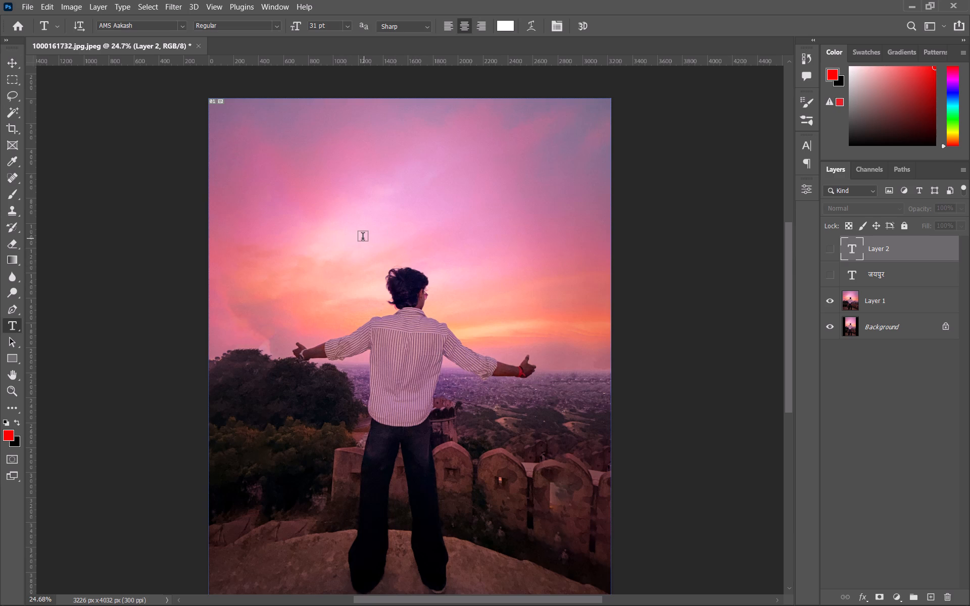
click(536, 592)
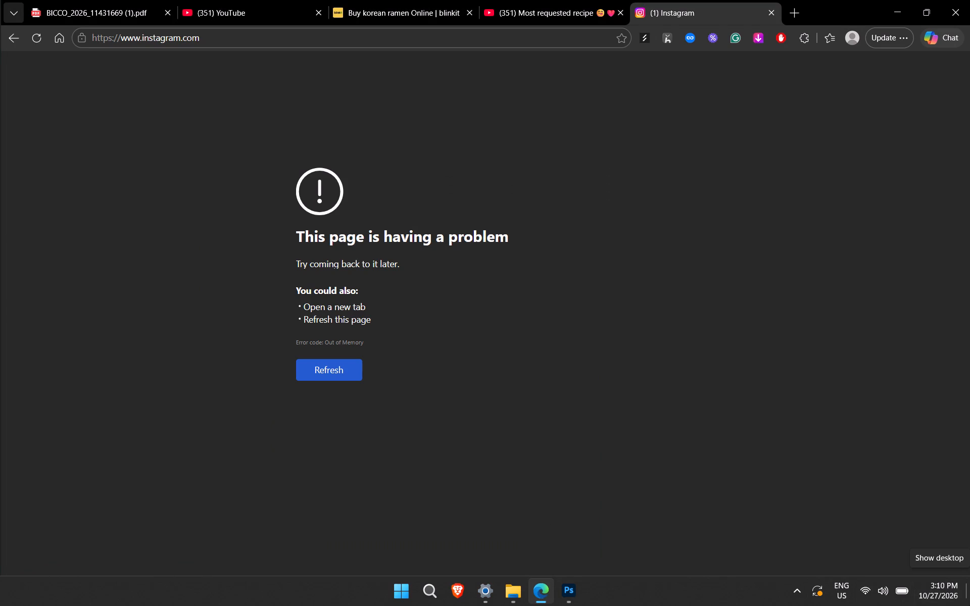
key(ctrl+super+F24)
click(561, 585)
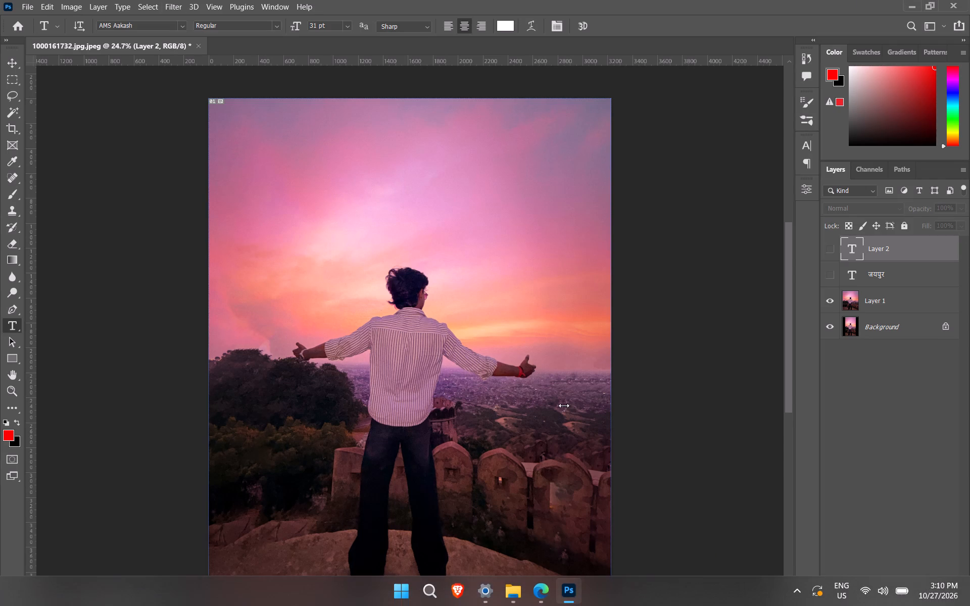
Switch to Edge, search Google for "cursive font" and show the image results for lettering inspiration.
click(542, 598)
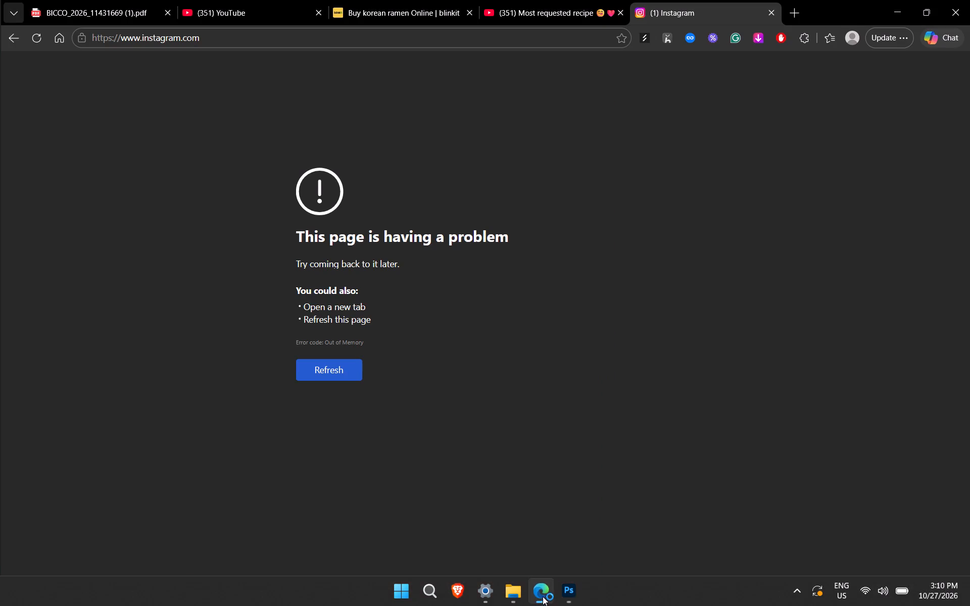
click(251, 44)
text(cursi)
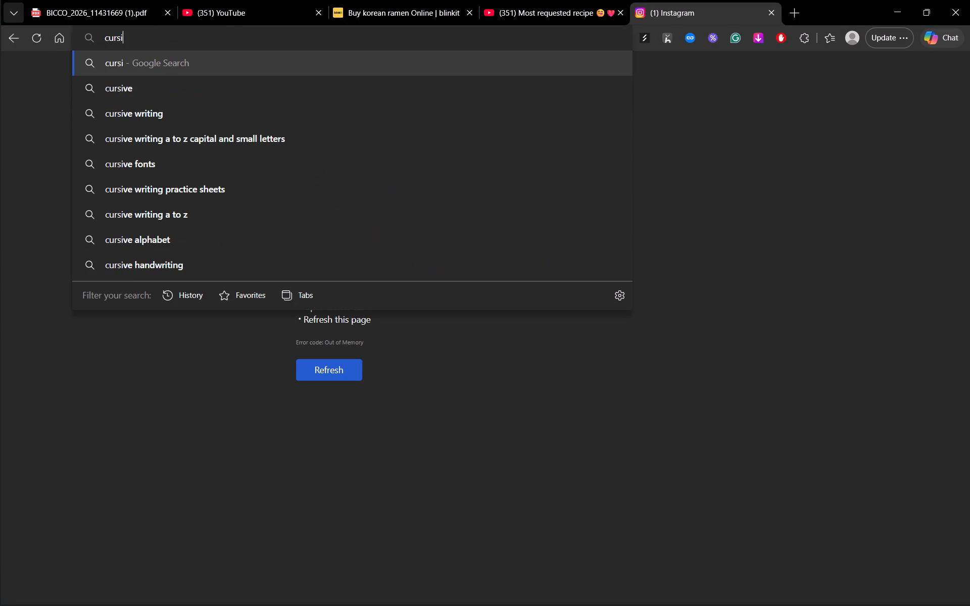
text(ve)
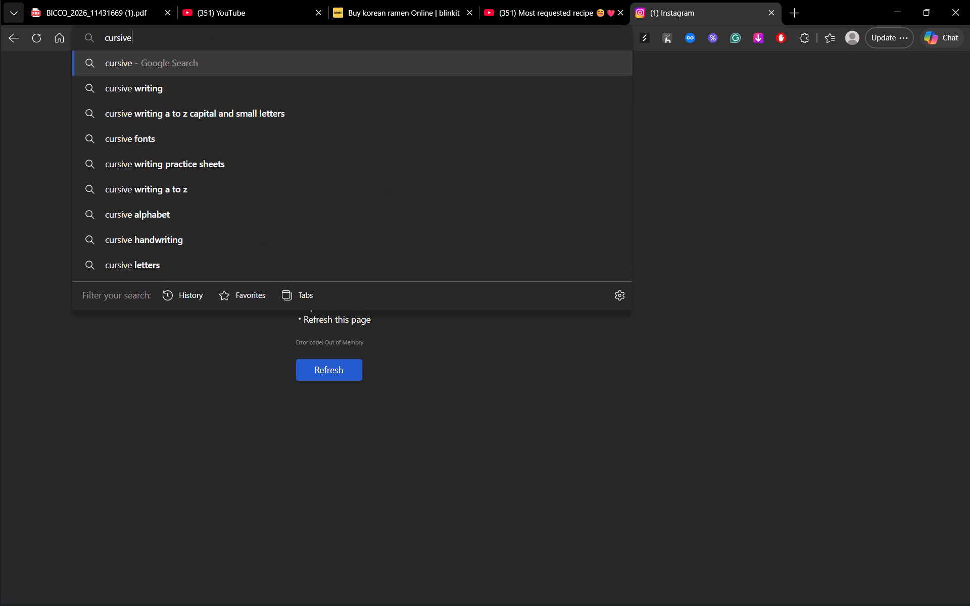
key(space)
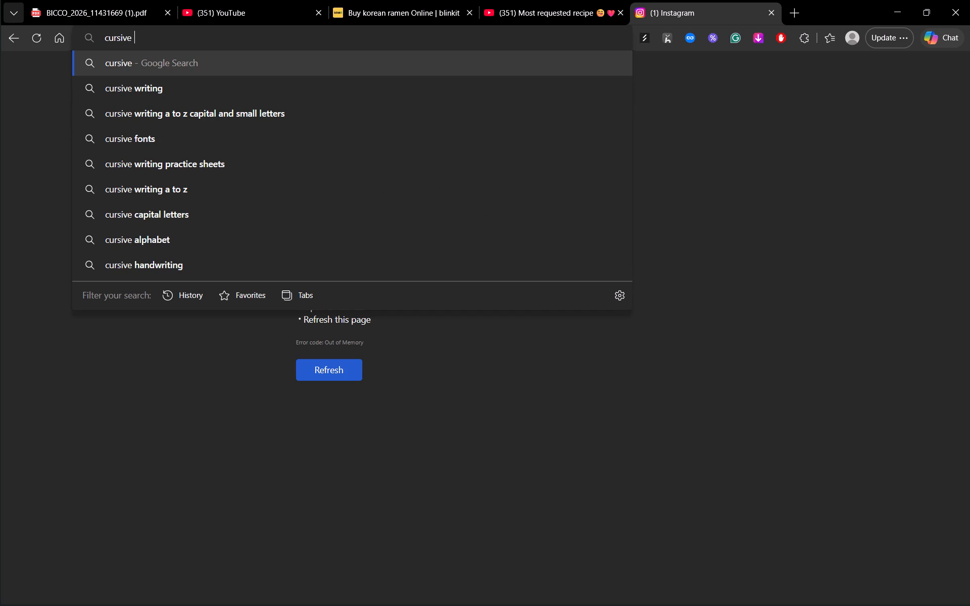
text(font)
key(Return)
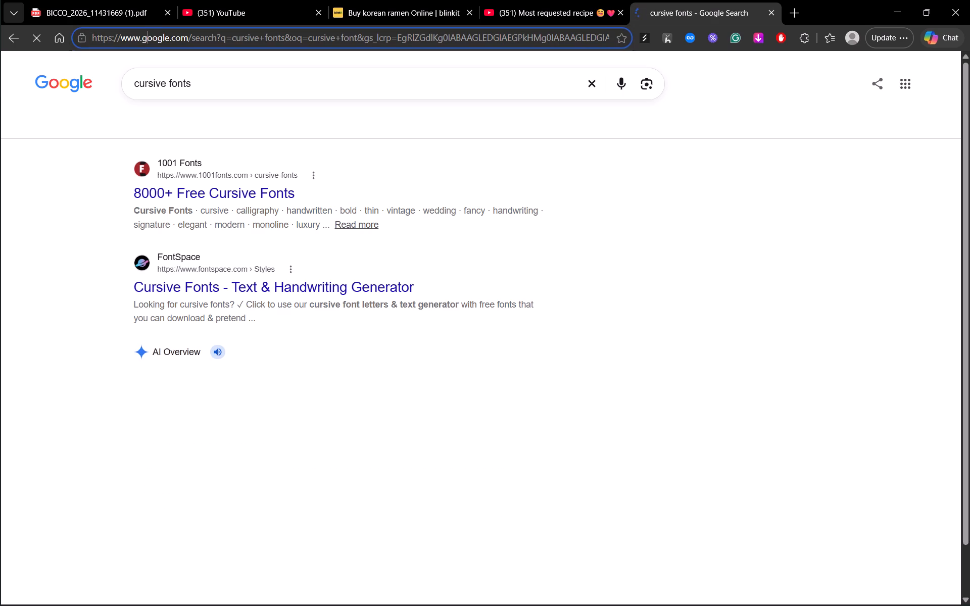
click(227, 119)
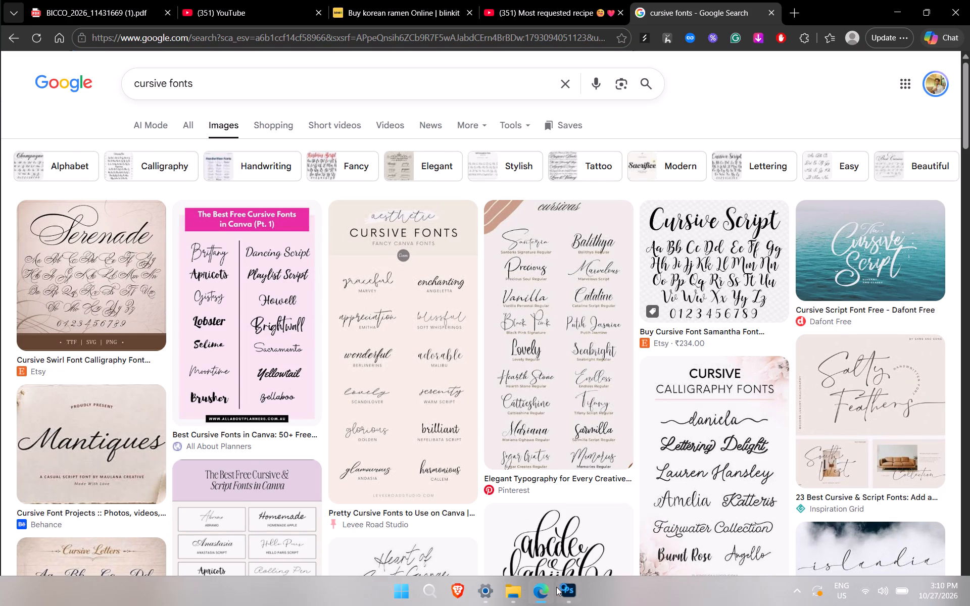
Return to the sunset photo in Photoshop and activate the Type tool.
click(569, 591)
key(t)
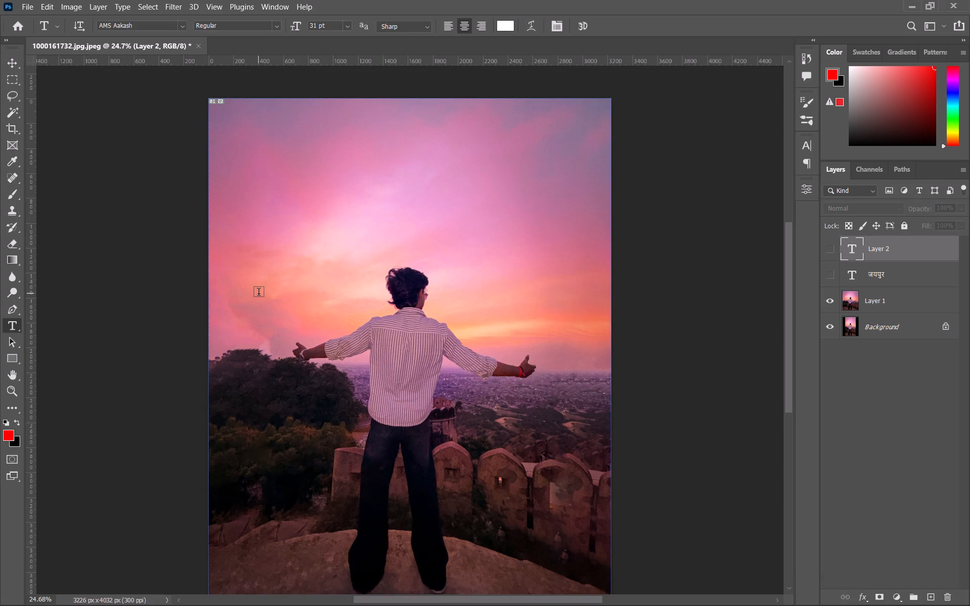
Start a new text layer in the sky area of the photo and set its font to Gochi Hand.
click(303, 198)
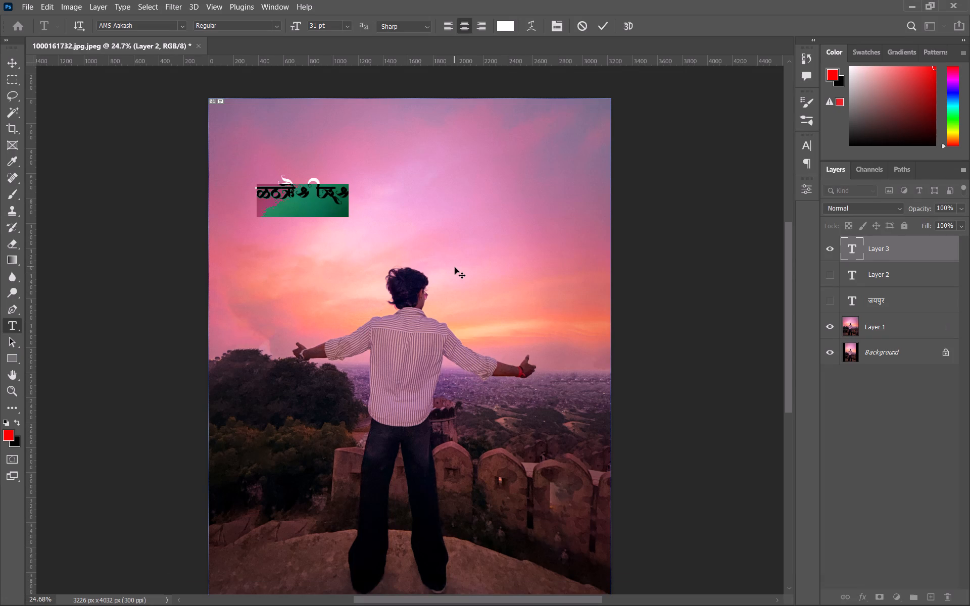
text(JA)
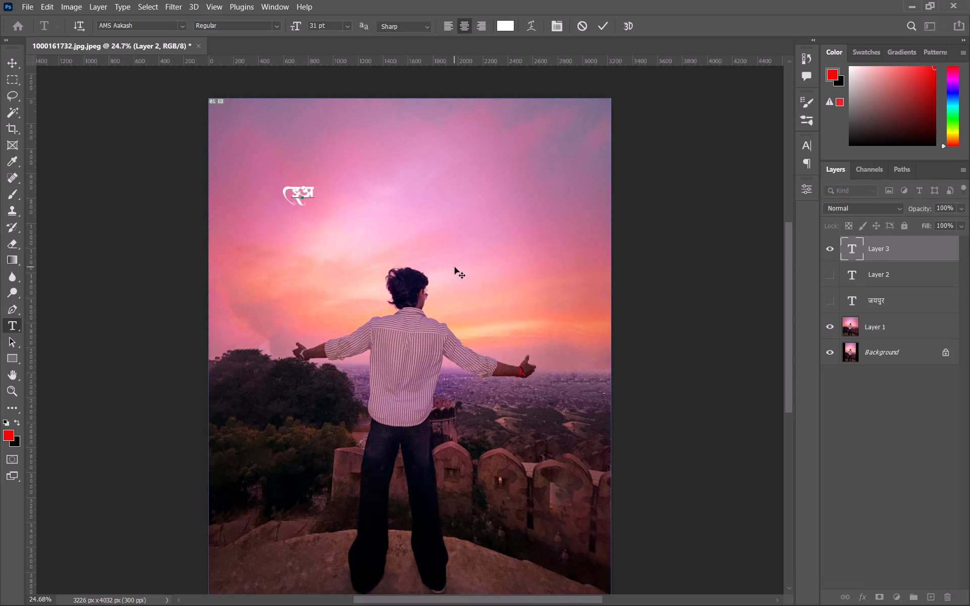
key(BackSpace)
key(BackSpace)
key(BackSpace)
key(BackSpace)
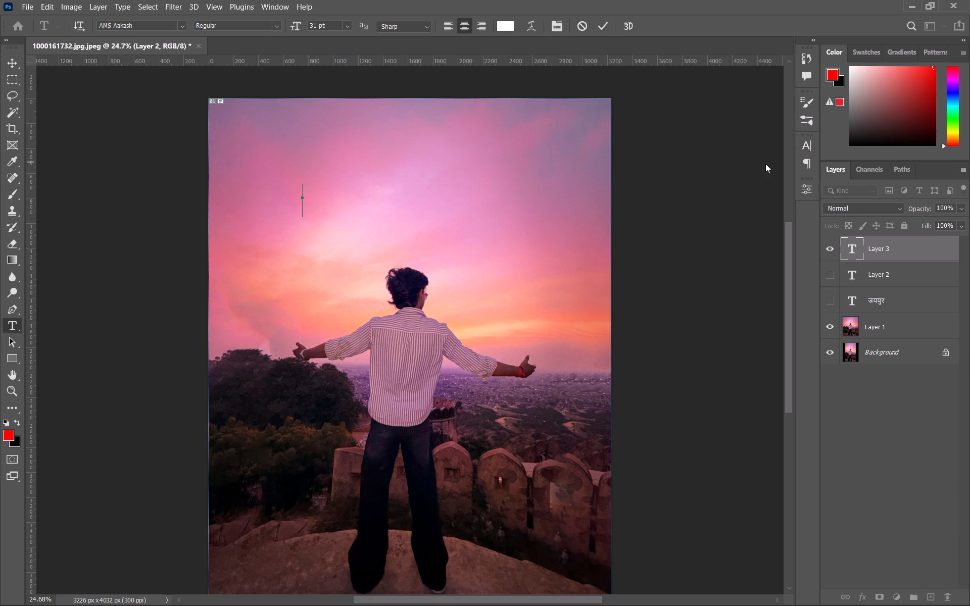
click(807, 150)
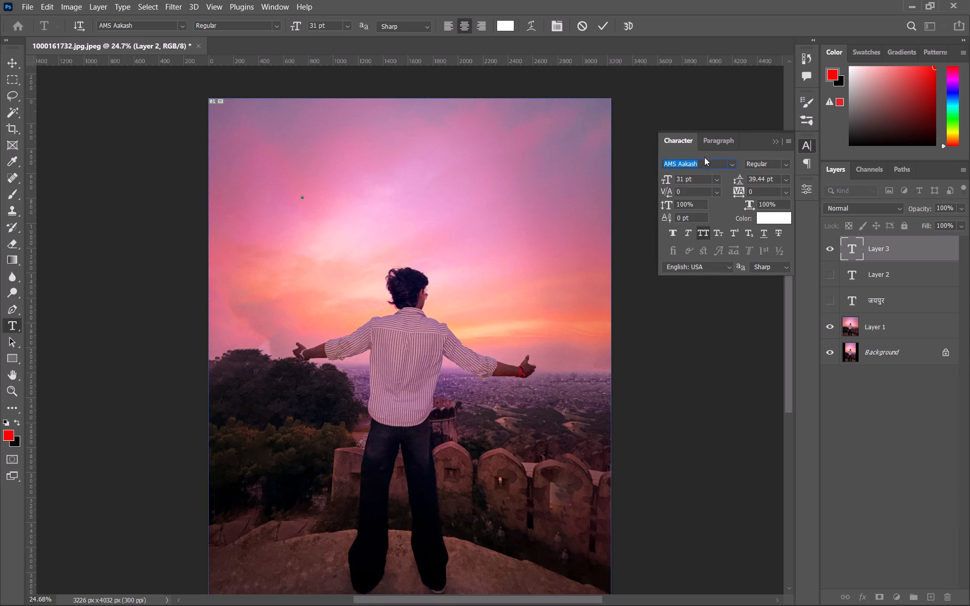
click(734, 167)
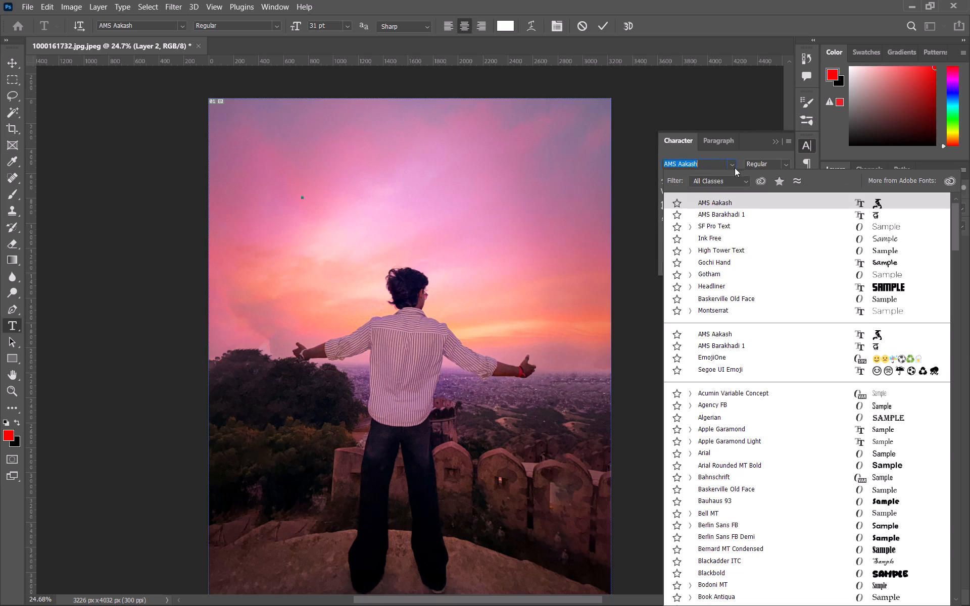
click(756, 260)
Enter the word Jaipur in the new text layer, correcting any mistyped letters.
text(JA)
text(IPUR)
key(BackSpace)
key(BackSpace)
key(BackSpace)
key(BackSpace)
key(BackSpace)
key(BackSpace)
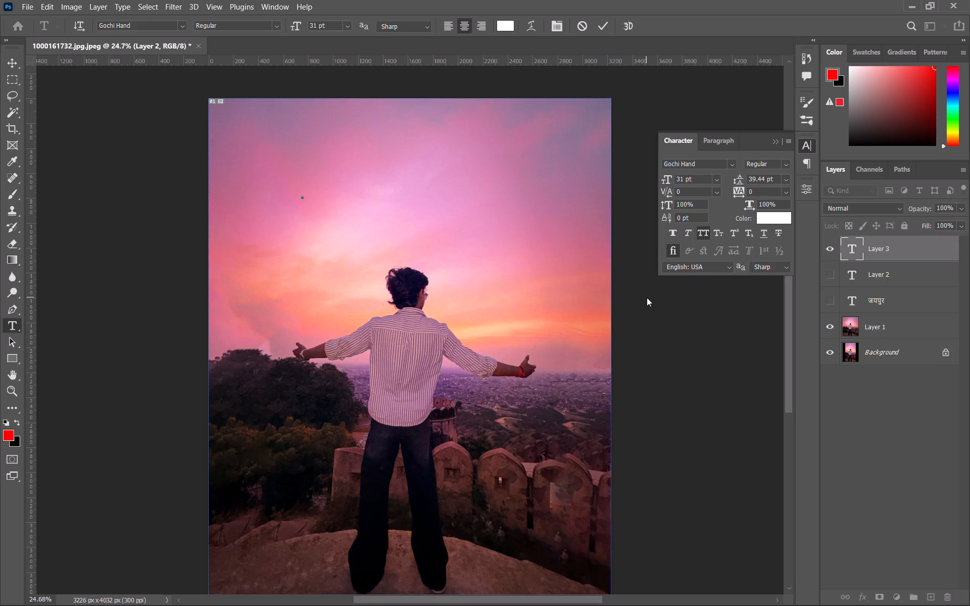
text(aipir)
key(BackSpace)
key(BackSpace)
key(BackSpace)
key(BackSpace)
key(BackSpace)
text(aipur)
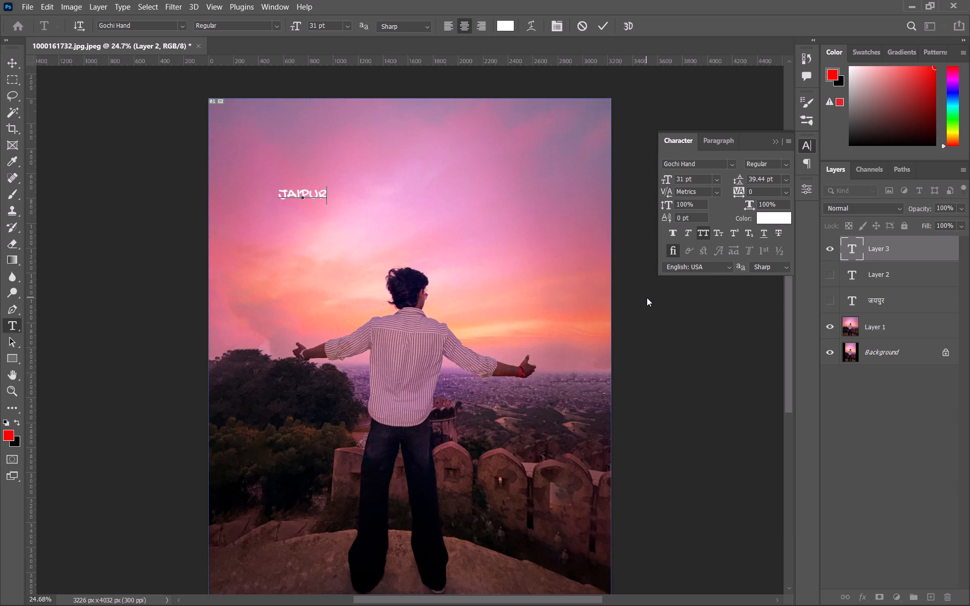
Enlarge the Jaipur text to about 405% and place it roughly centred in the sky above the man's head.
click(15, 67)
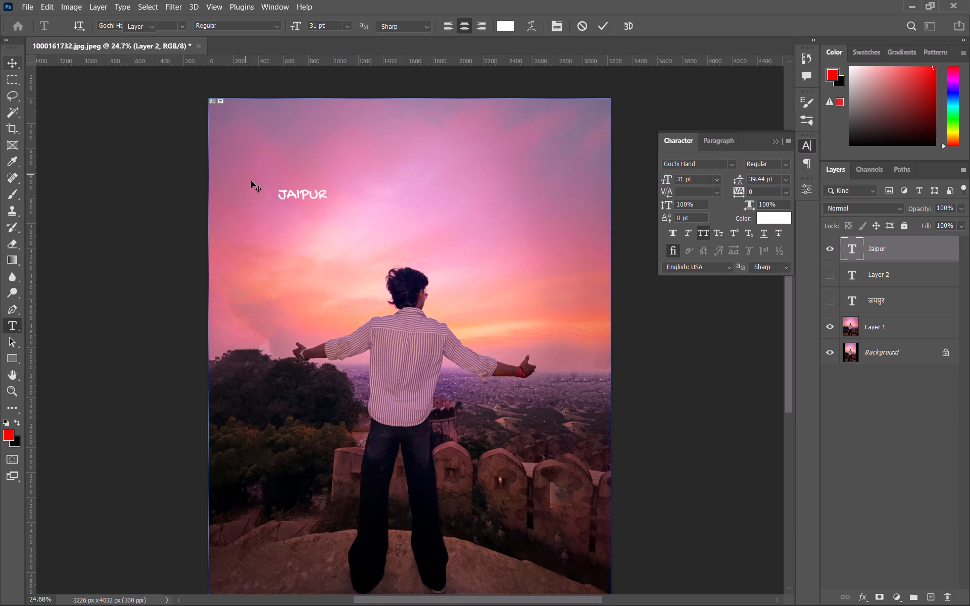
drag(295, 194, 398, 194)
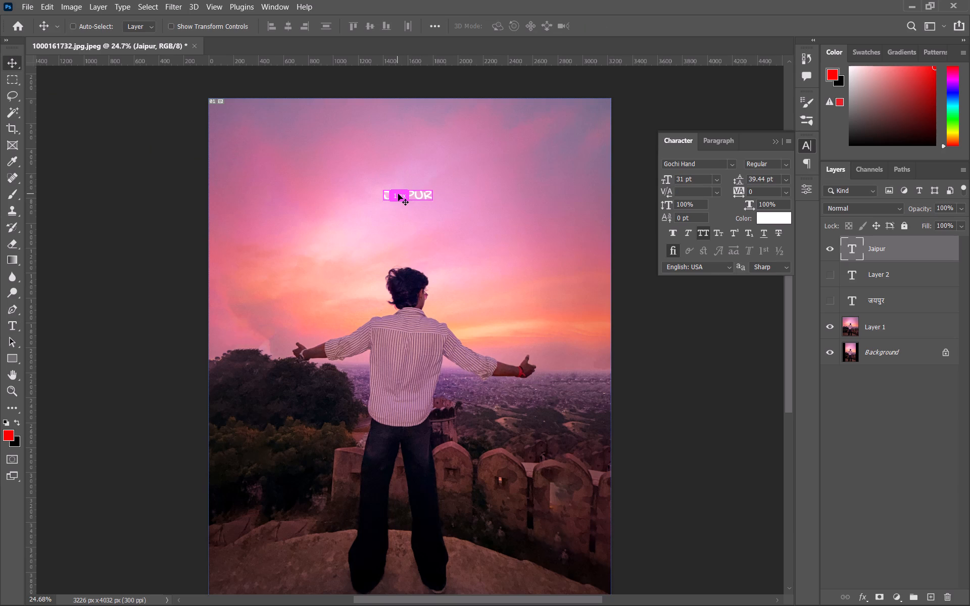
key(ctrl+t)
drag(435, 205, 575, 285)
drag(466, 246, 375, 206)
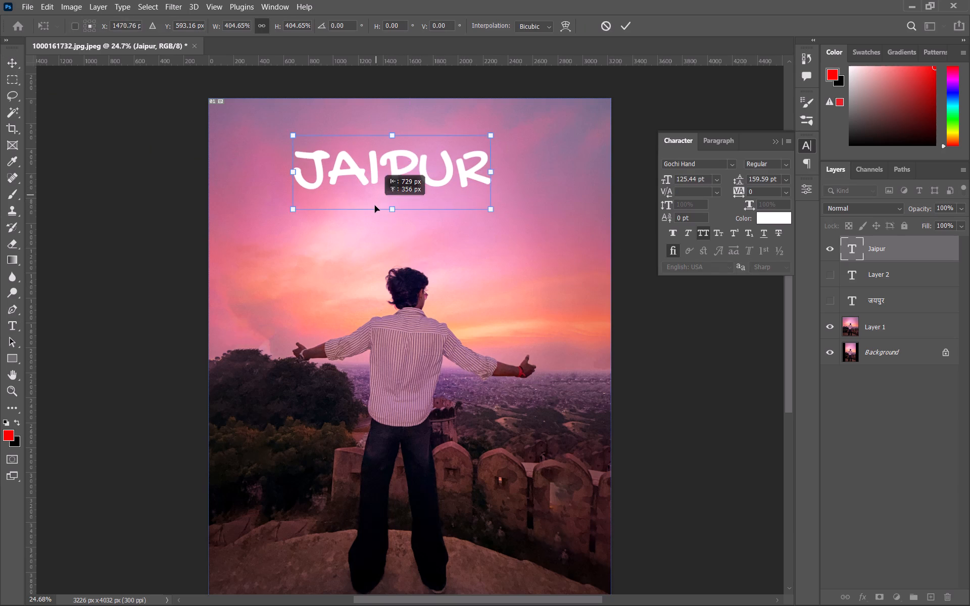
drag(375, 206, 385, 213)
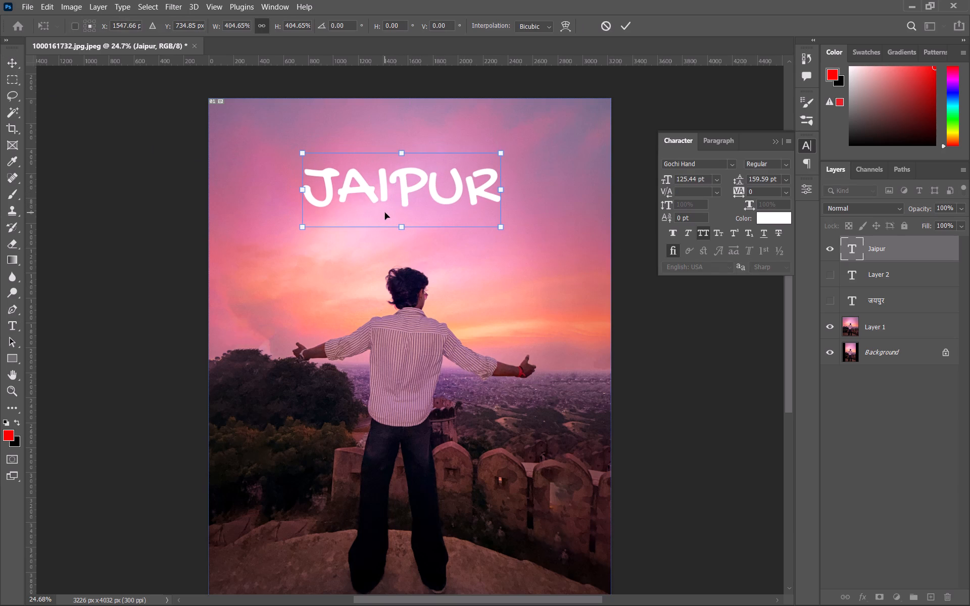
key(Return)
Set the Jaipur text's font to AMS Barakhadi 1.
click(734, 164)
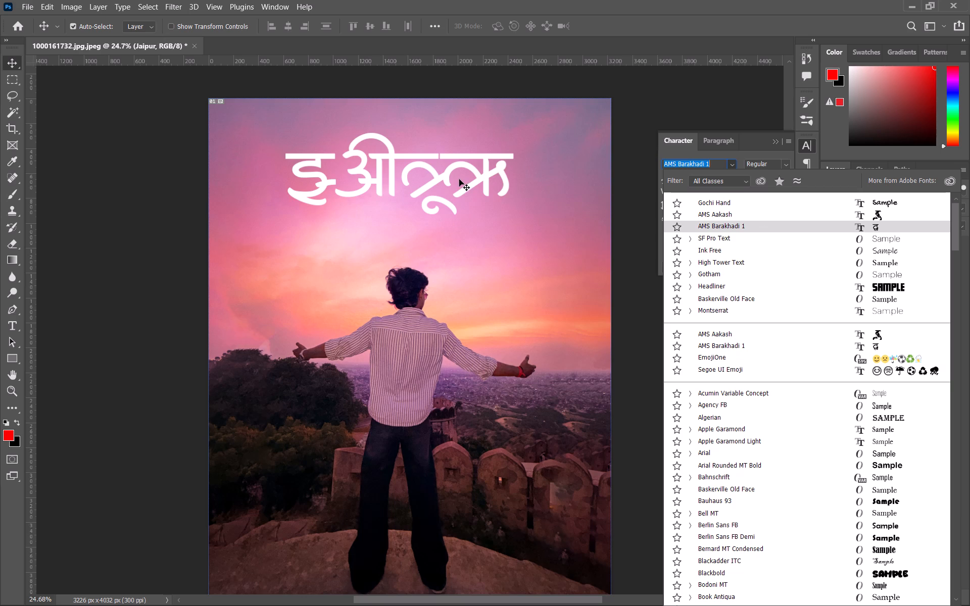
click(785, 227)
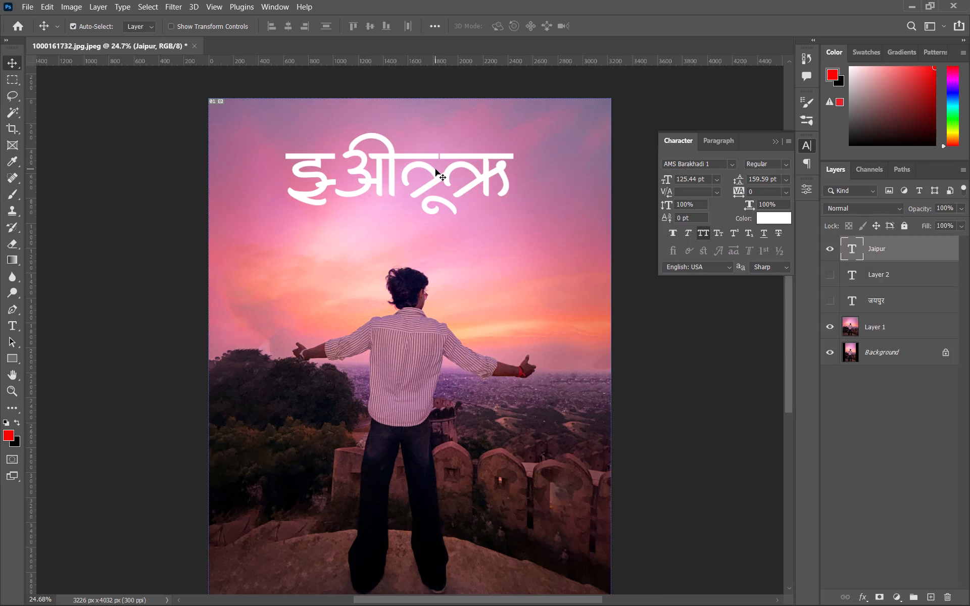
Select all the text in the Jaipur layer and copy it.
key(t)
triple_click(455, 175)
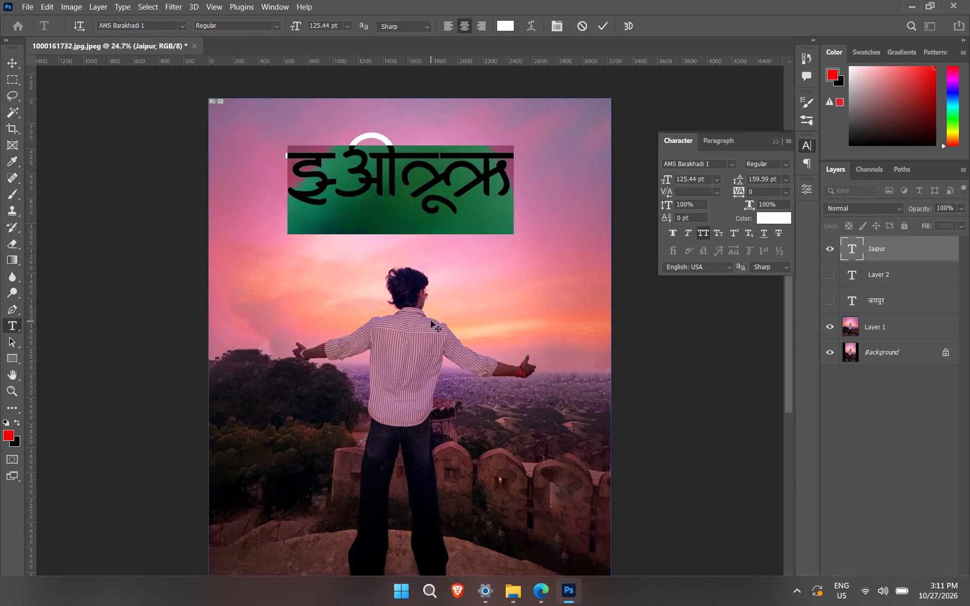
key(ctrl+c)
click(435, 592)
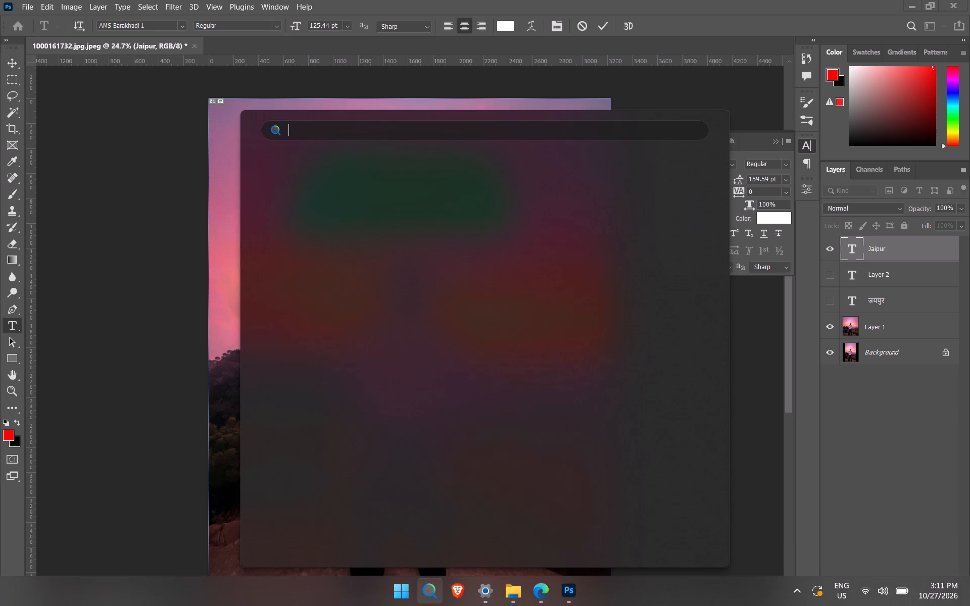
click(359, 133)
text(note)
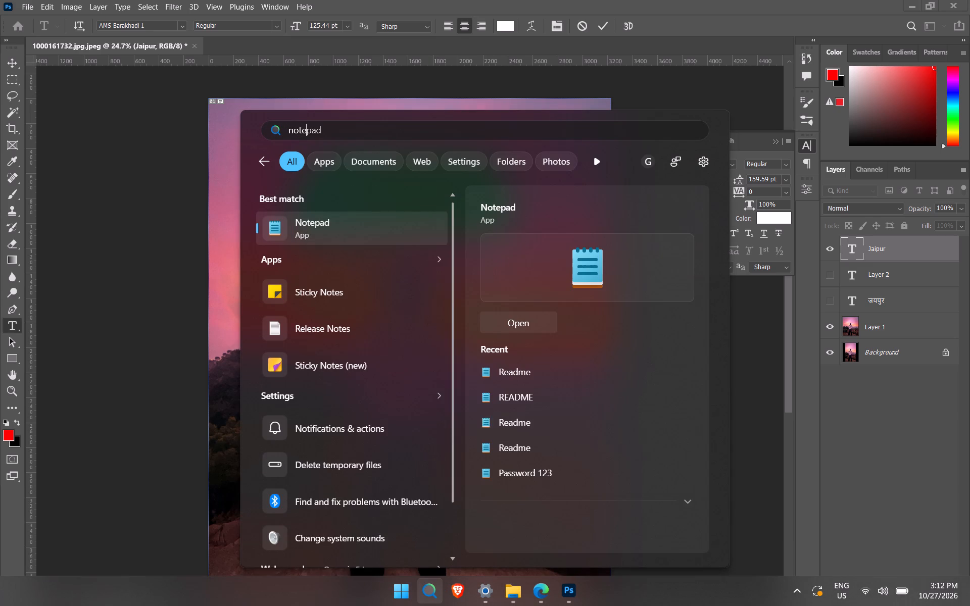
click(348, 216)
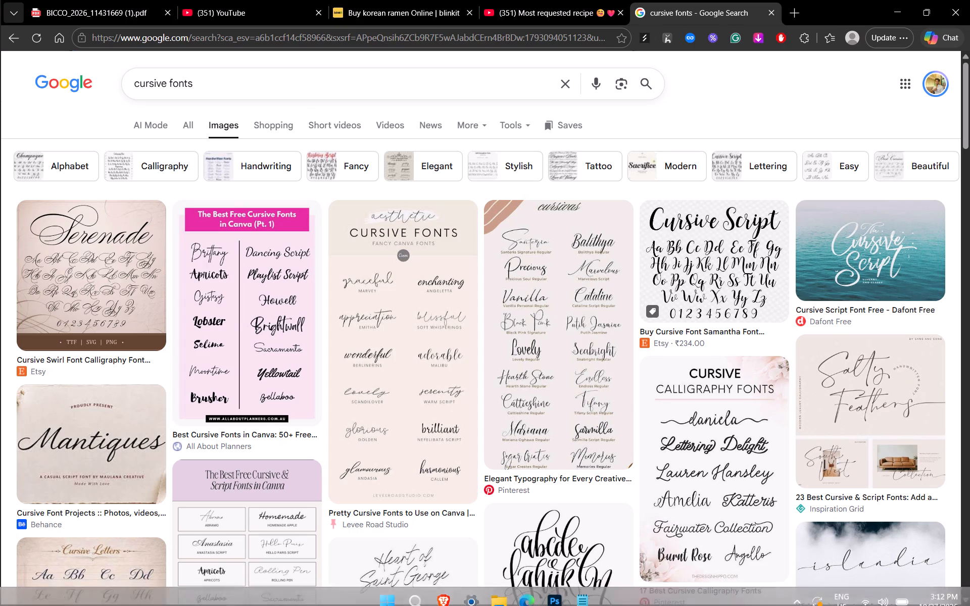
triple_click(289, 86)
text(jaipur)
key(Return)
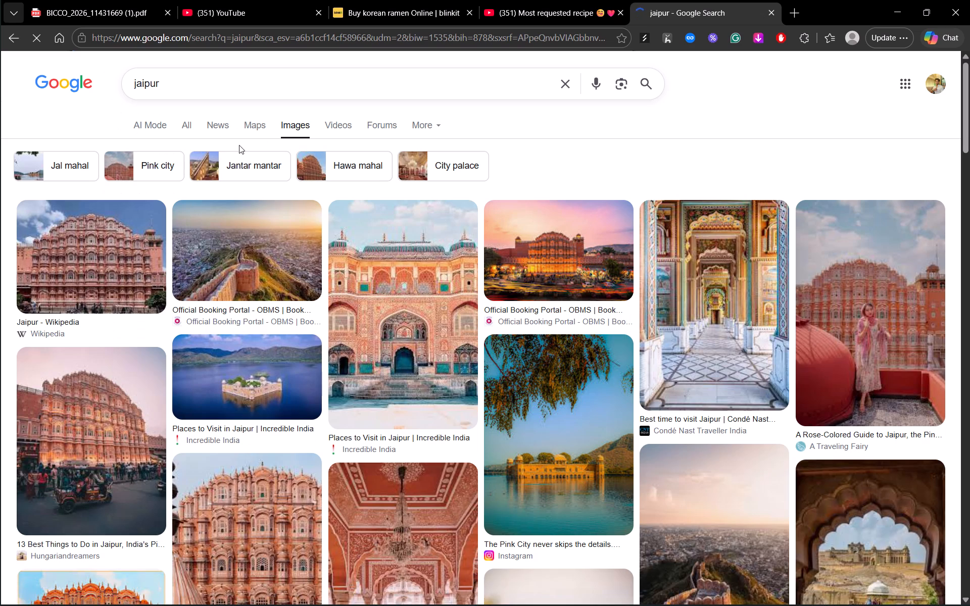
click(194, 129)
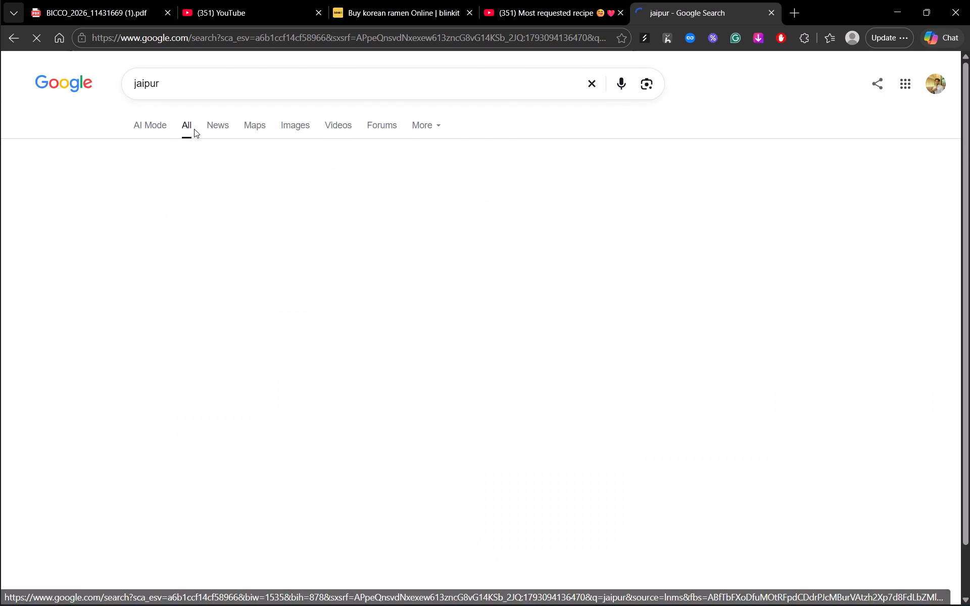
click(184, 90)
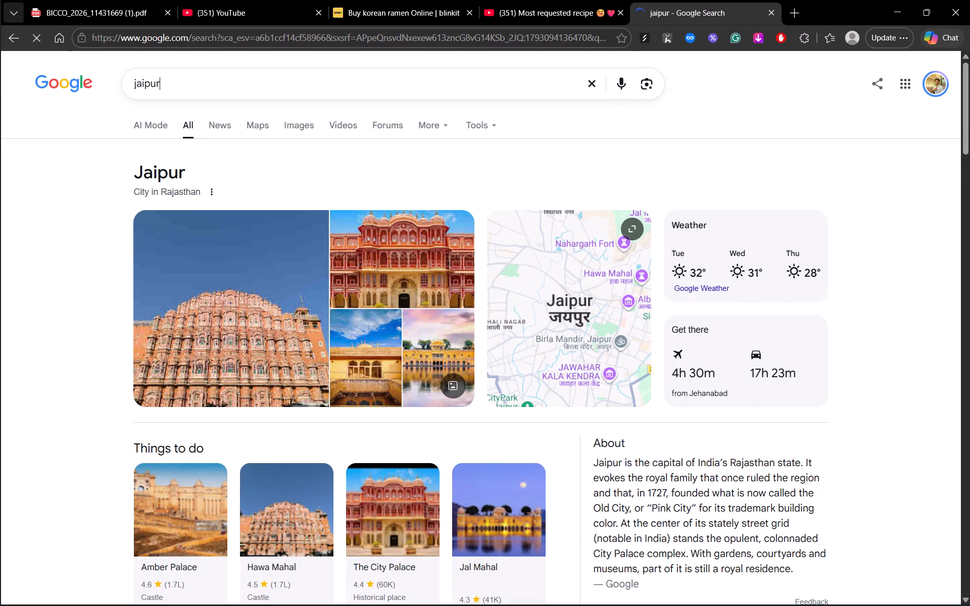
key(space)
click(220, 110)
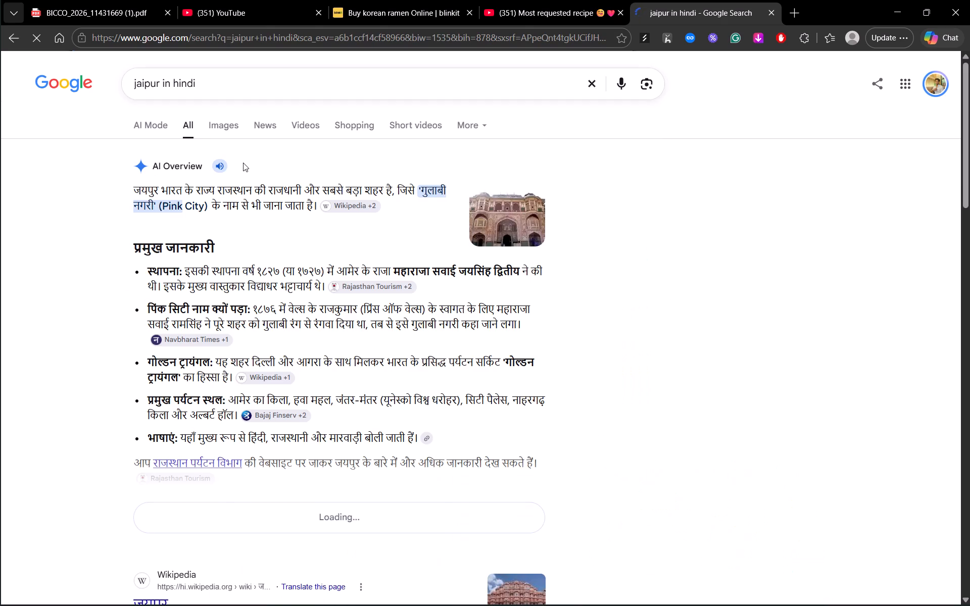
drag(134, 187, 156, 186)
key(ctrl+c)
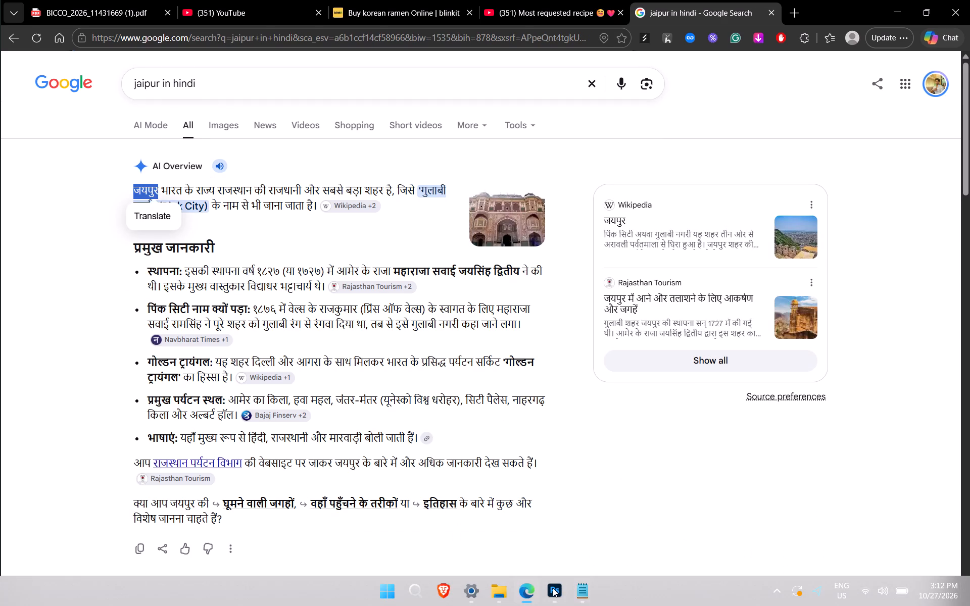
Return to Notepad and paste जयपुर after the English word, separated by two spaces.
click(553, 588)
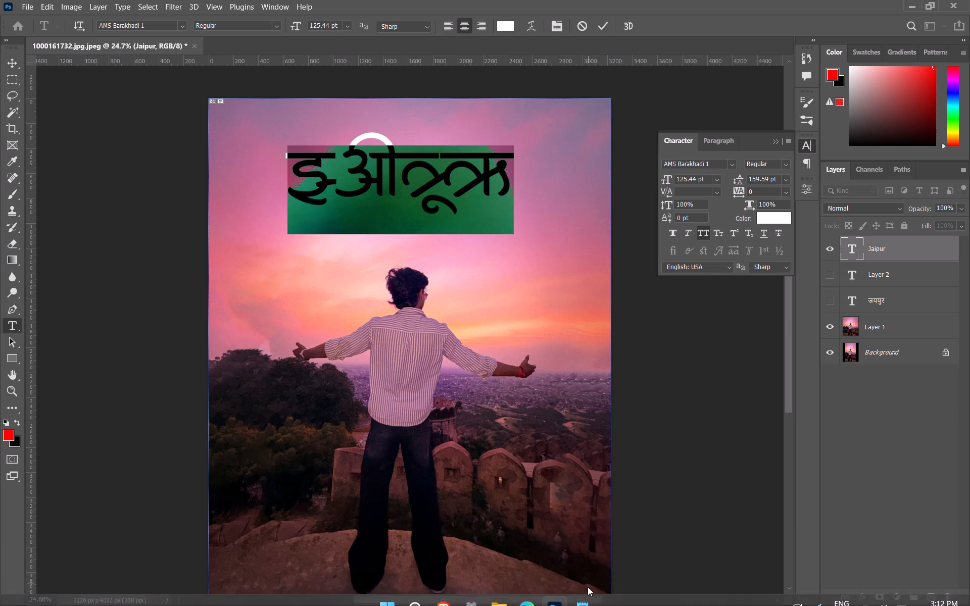
click(587, 598)
click(148, 94)
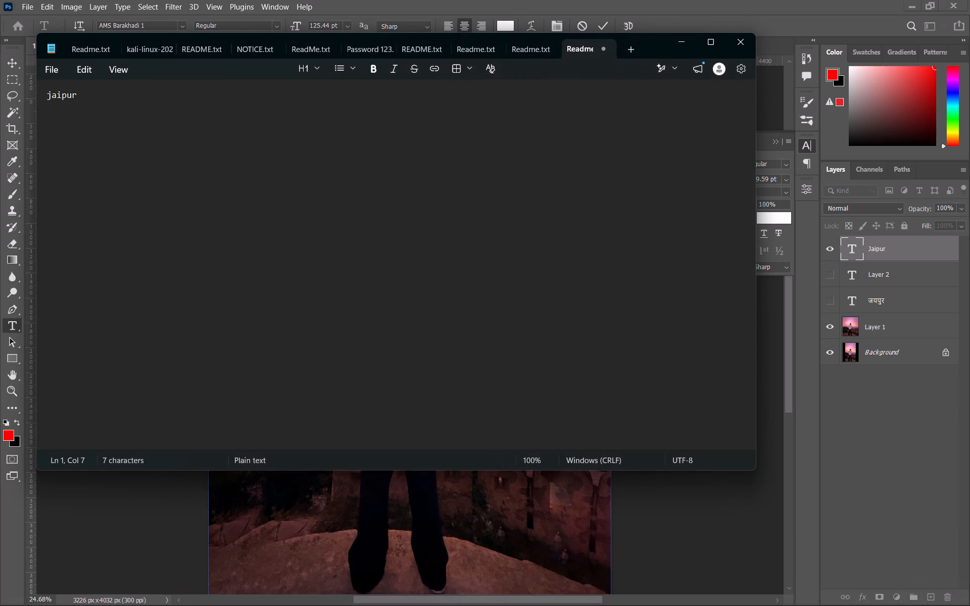
key(space)
key(space)
key(ctrl+v)
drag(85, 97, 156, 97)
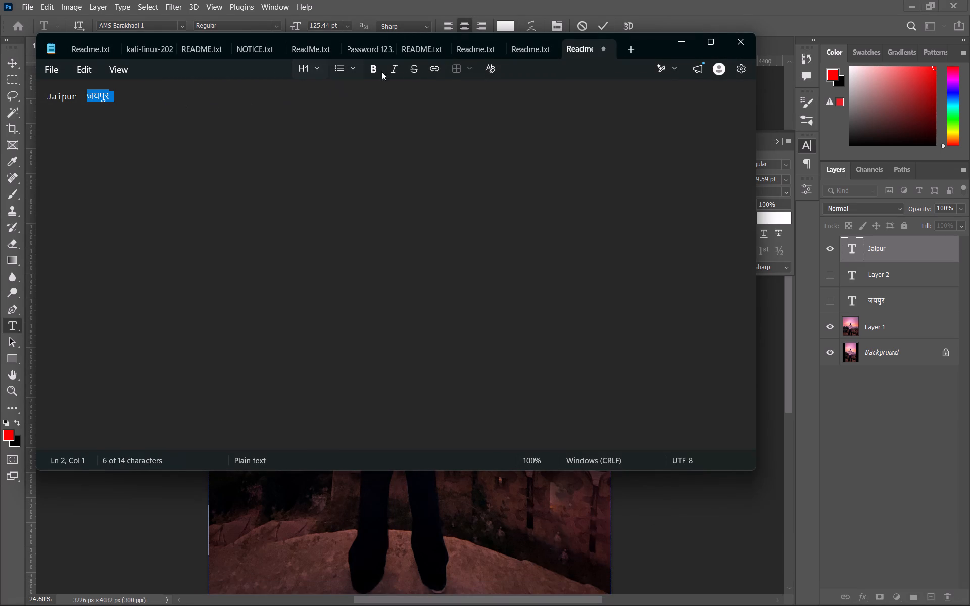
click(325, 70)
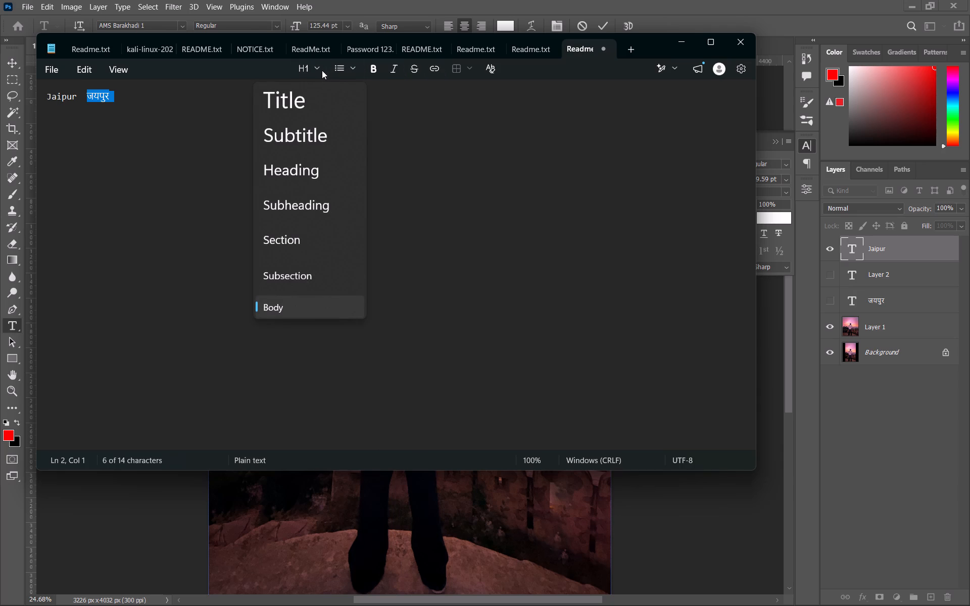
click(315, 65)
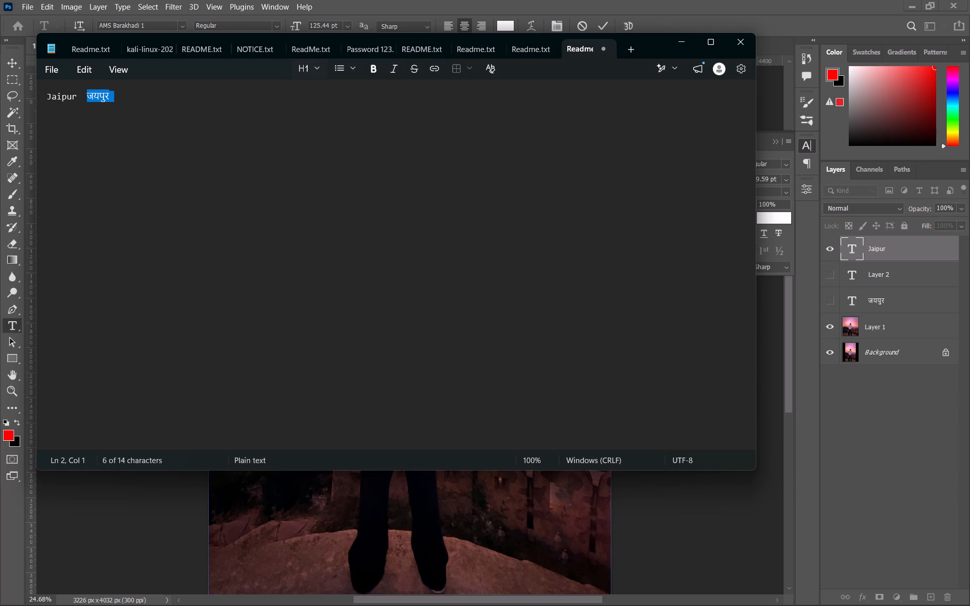
Select the Hindi word जयपुर in the note and copy it.
click(88, 96)
drag(117, 98, 82, 101)
drag(82, 101, 81, 101)
right_click(98, 96)
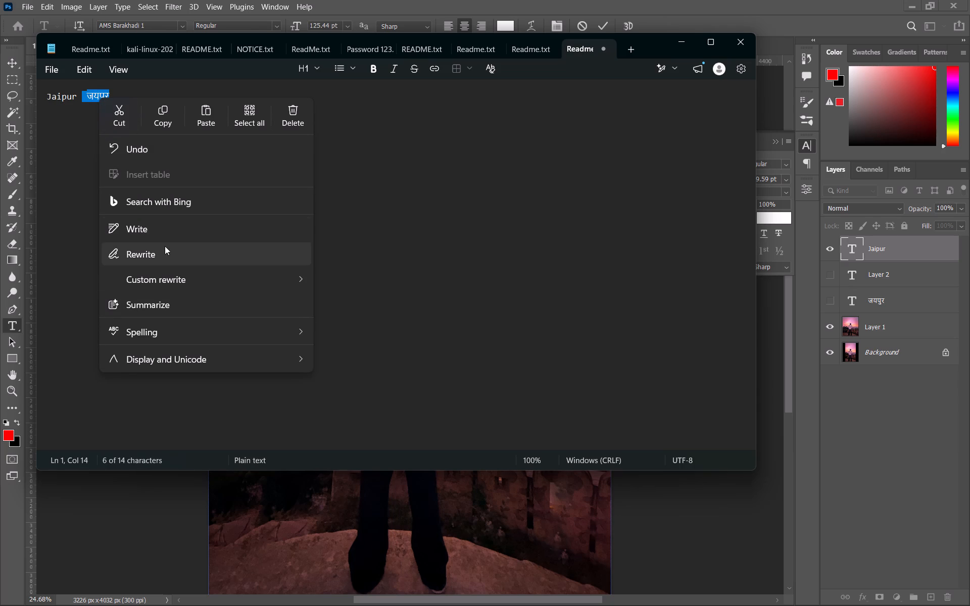
click(161, 122)
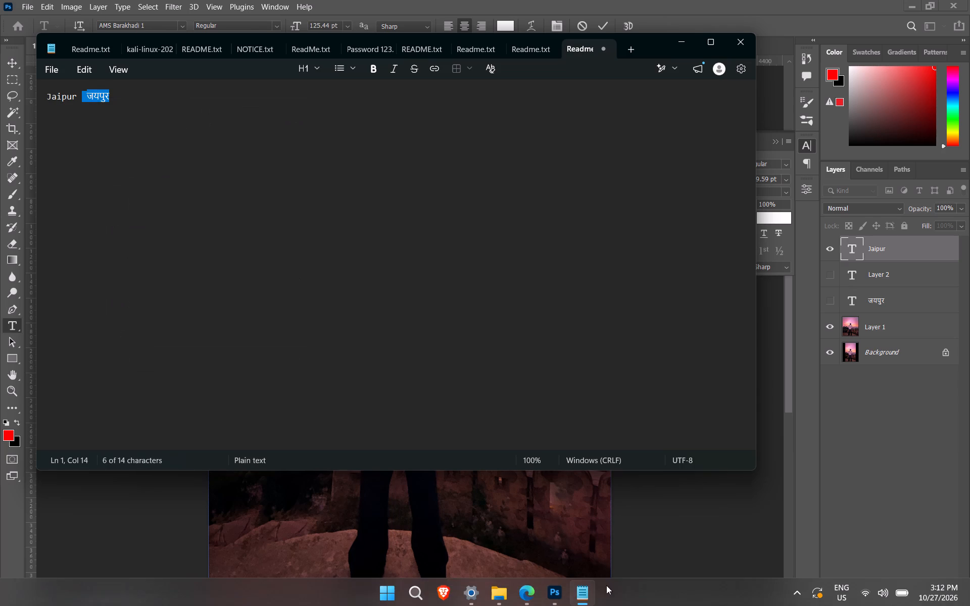
Switch to Photoshop and replace the Jaipur title layer's text with the copied word जयपुर.
click(554, 528)
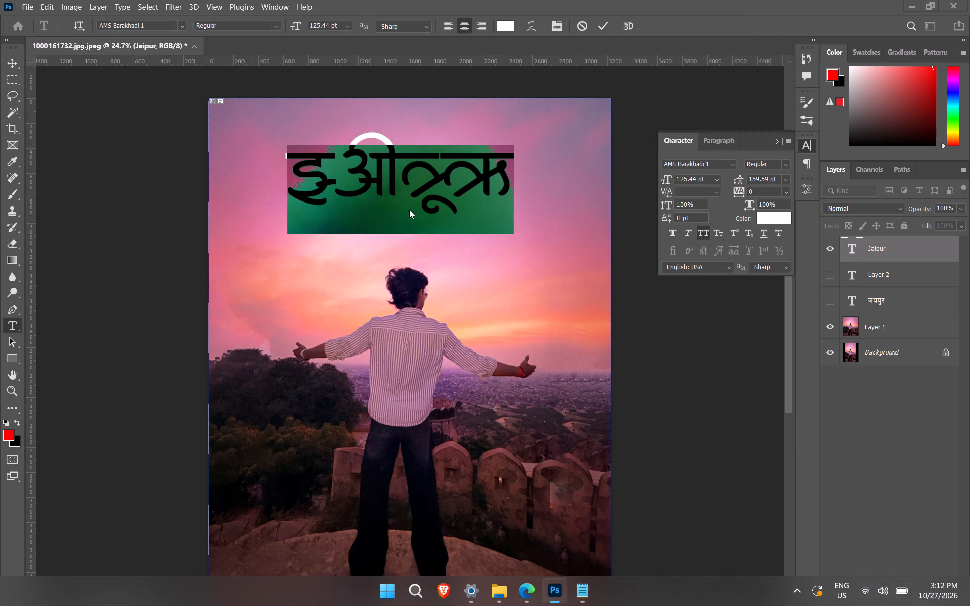
double_click(406, 172)
key(ctrl+v)
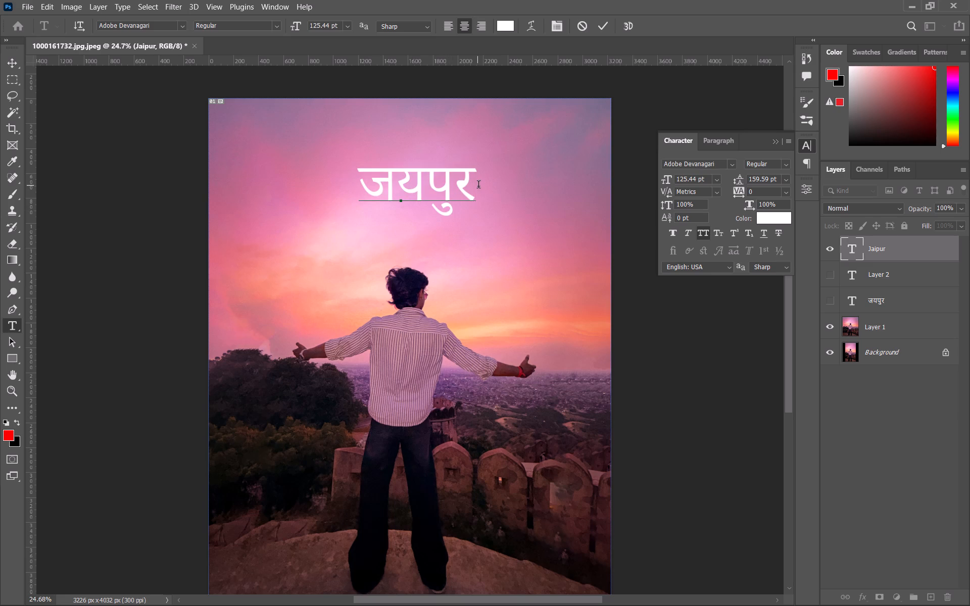
click(461, 178)
click(7, 63)
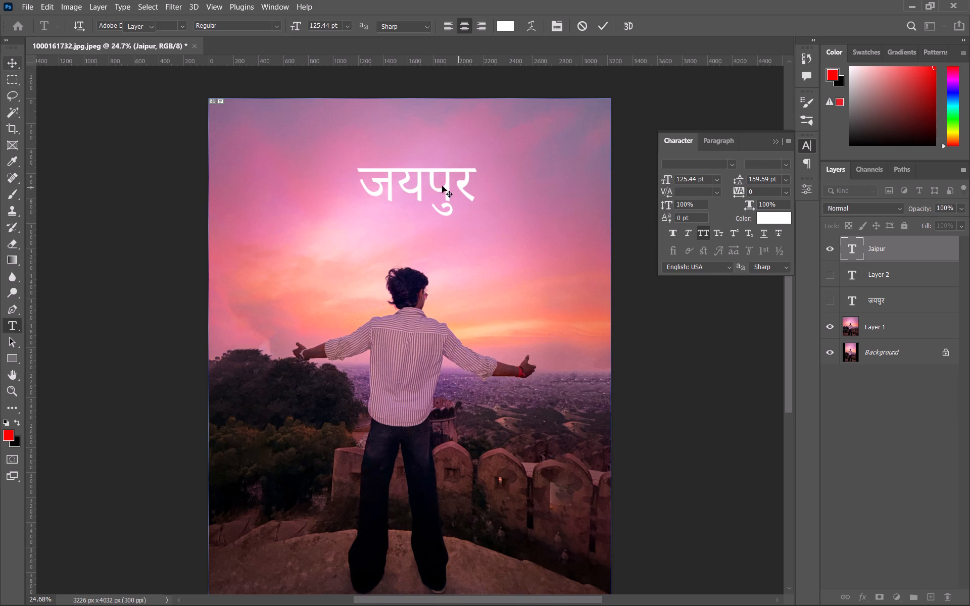
Delete the blank space before जयपुर in the title text.
key(t)
triple_click(434, 185)
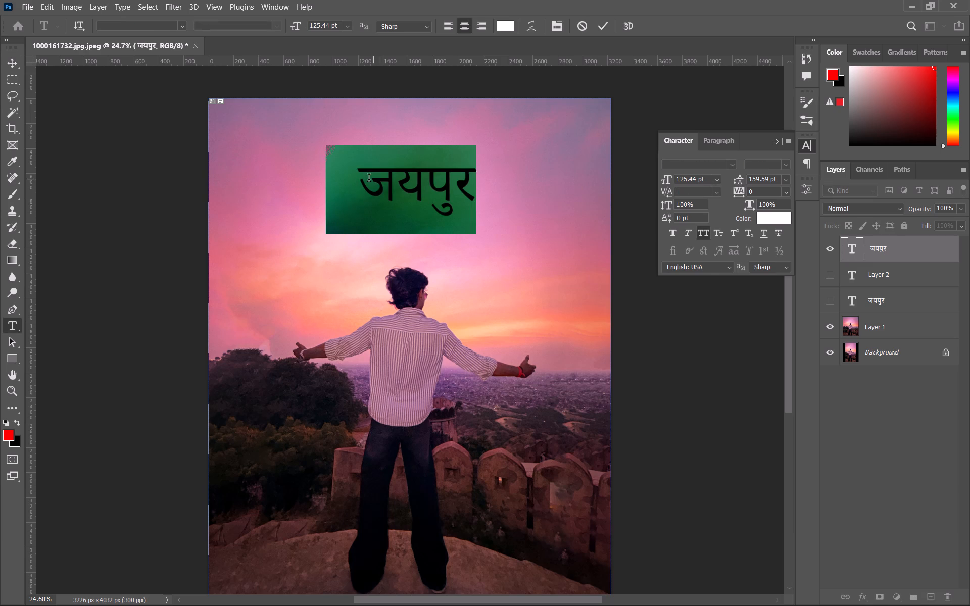
click(358, 182)
key(BackSpace)
key(BackSpace)
key(BackSpace)
key(BackSpace)
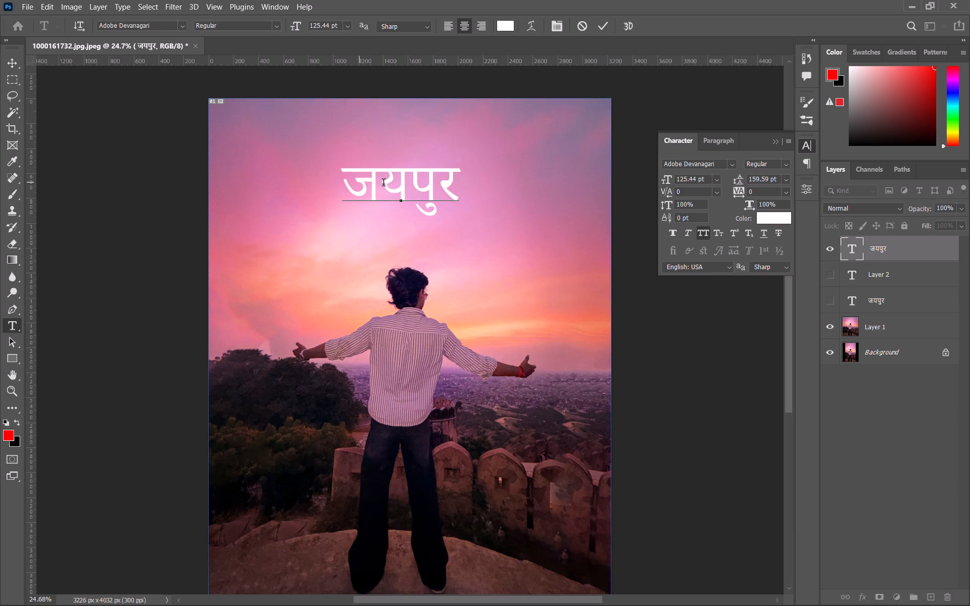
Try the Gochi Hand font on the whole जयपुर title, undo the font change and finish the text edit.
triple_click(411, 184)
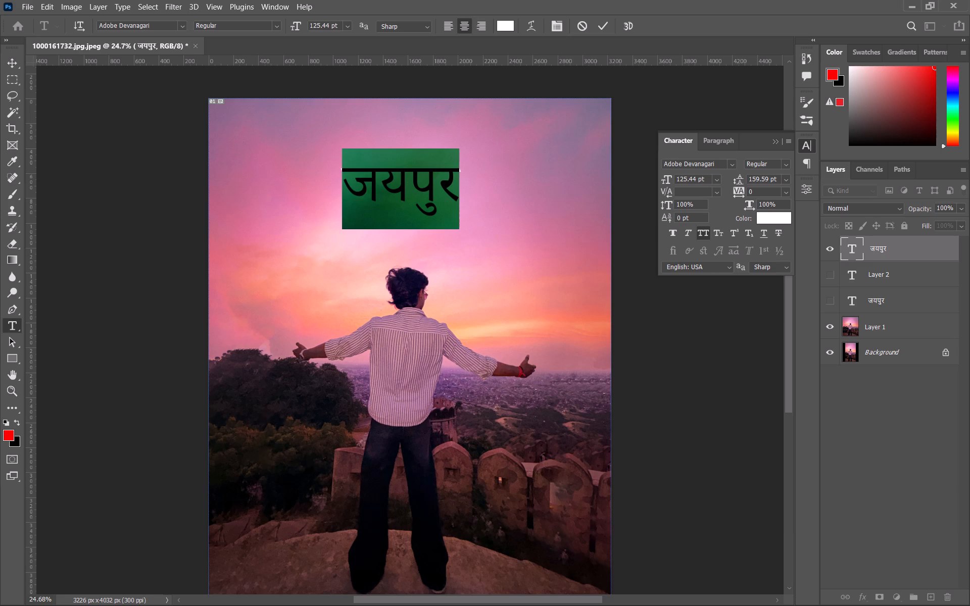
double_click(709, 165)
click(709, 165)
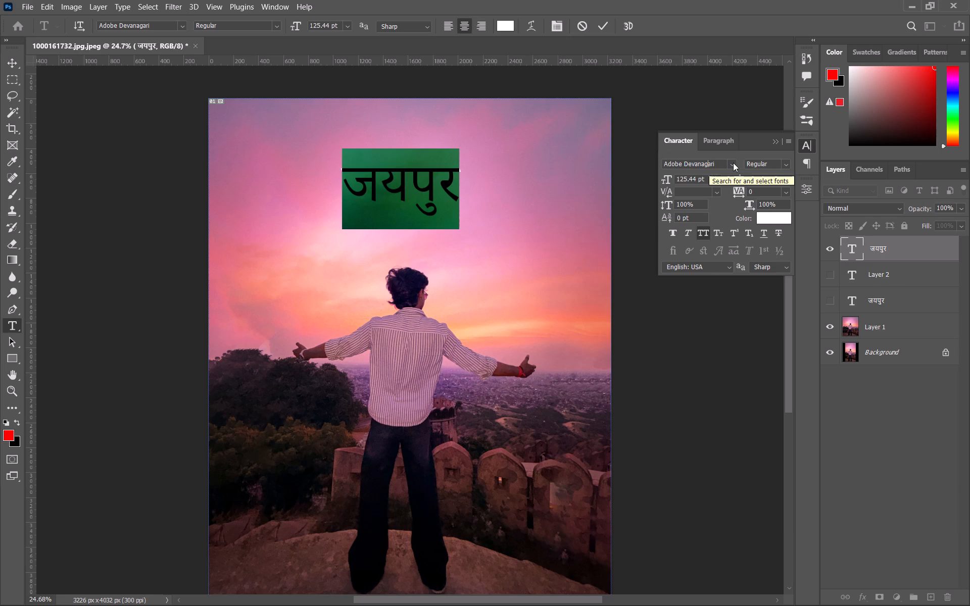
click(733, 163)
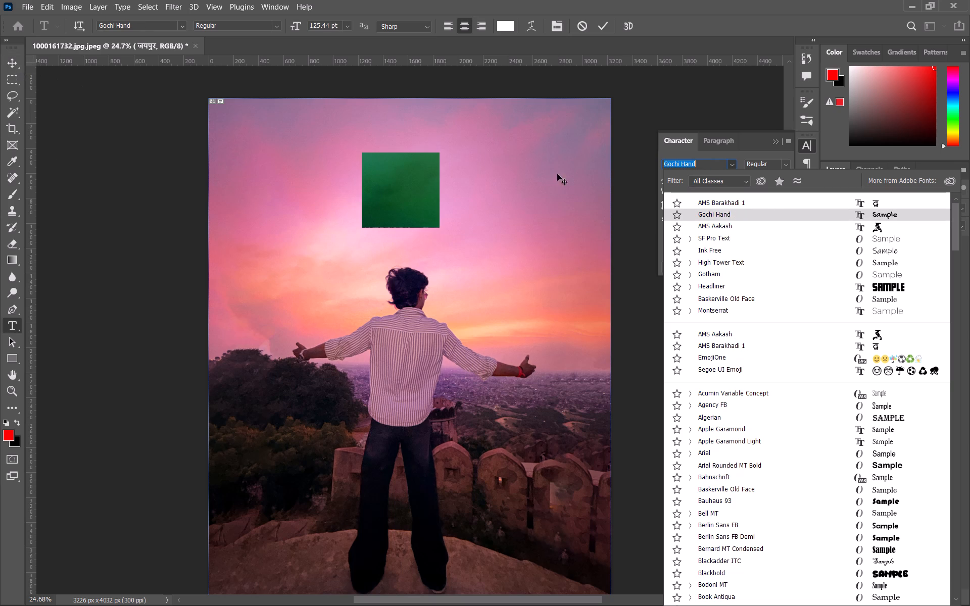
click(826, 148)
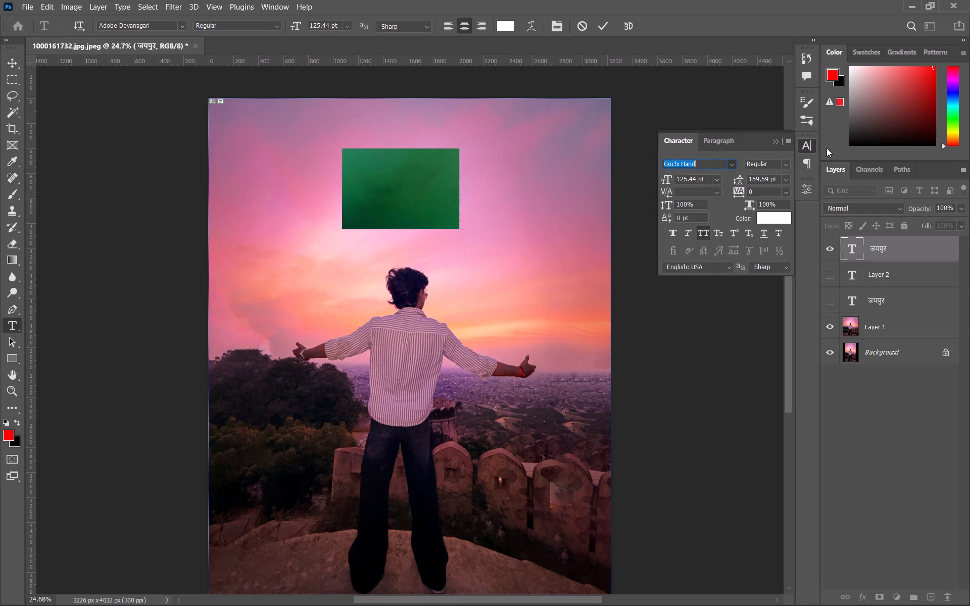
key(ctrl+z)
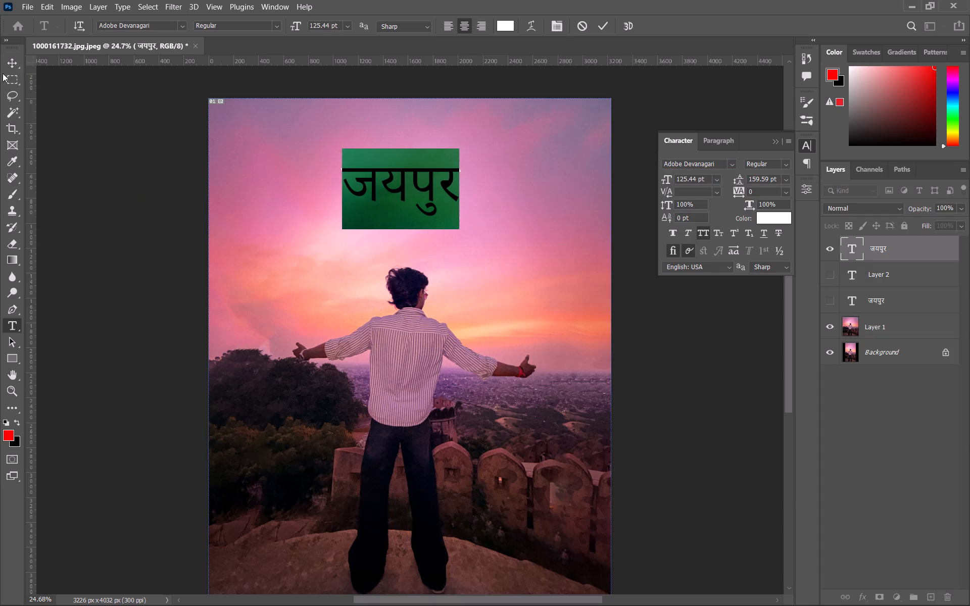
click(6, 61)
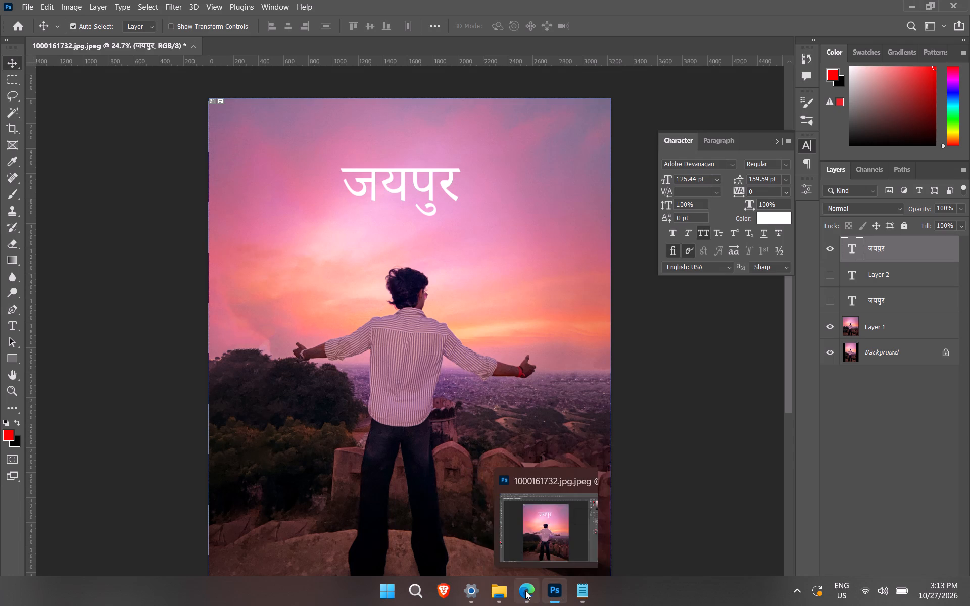
Switch to Edge, search Google for "on hindi keyboard virtual" and read the full overview on enabling a Hindi keyboard.
click(525, 591)
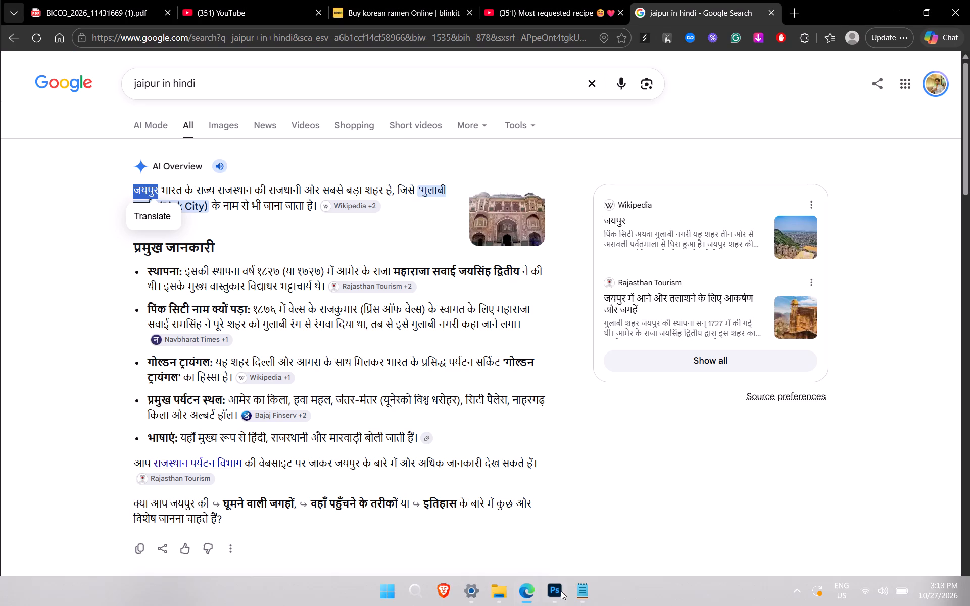
double_click(215, 88)
double_click(215, 88)
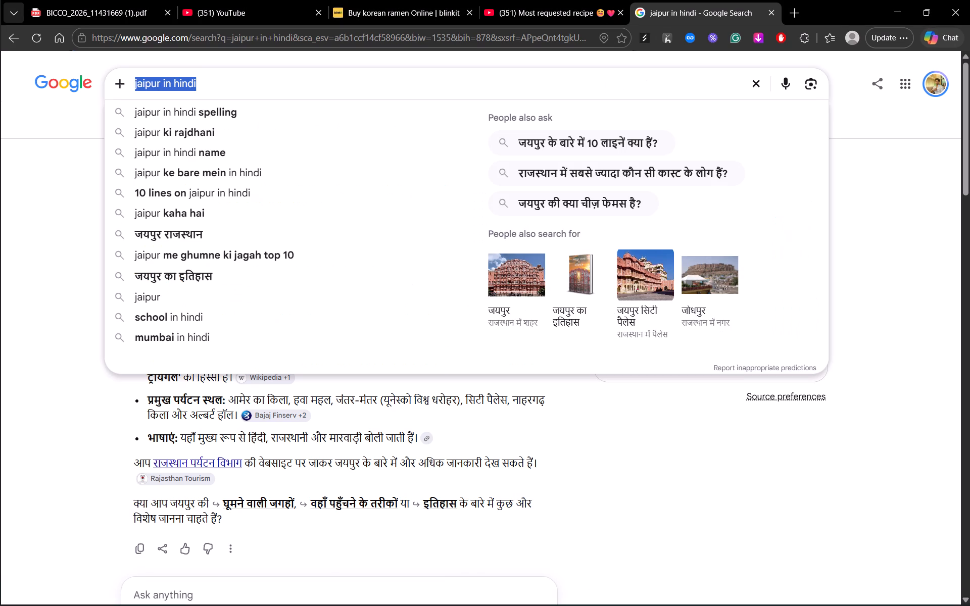
text(on hindi key)
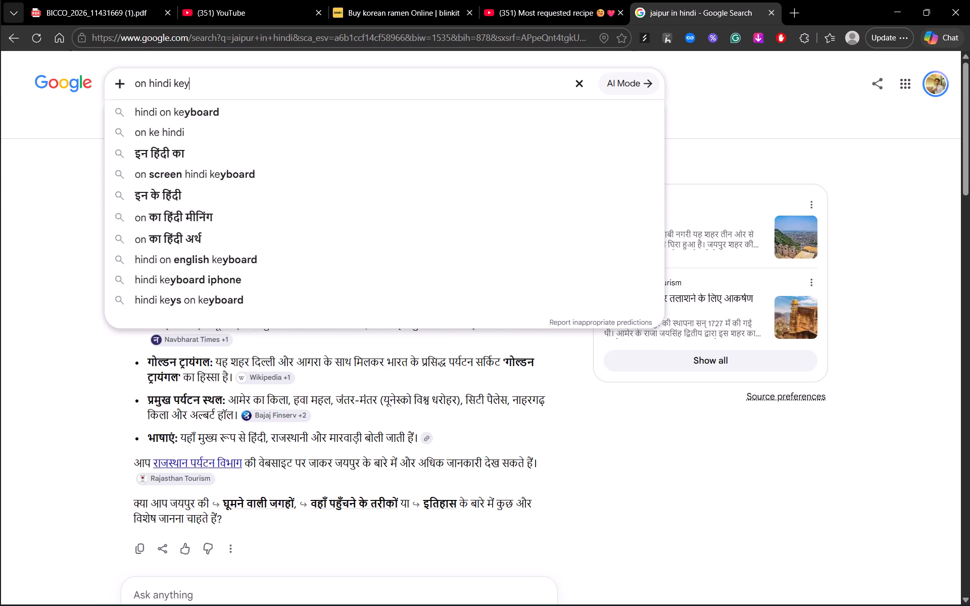
text(board)
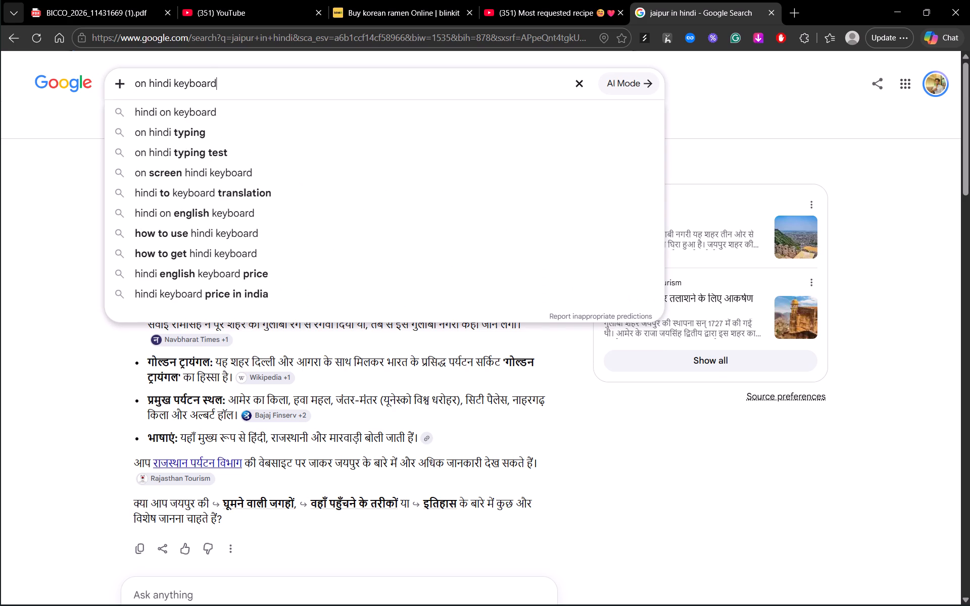
key(space)
text(virtua)
key(l)
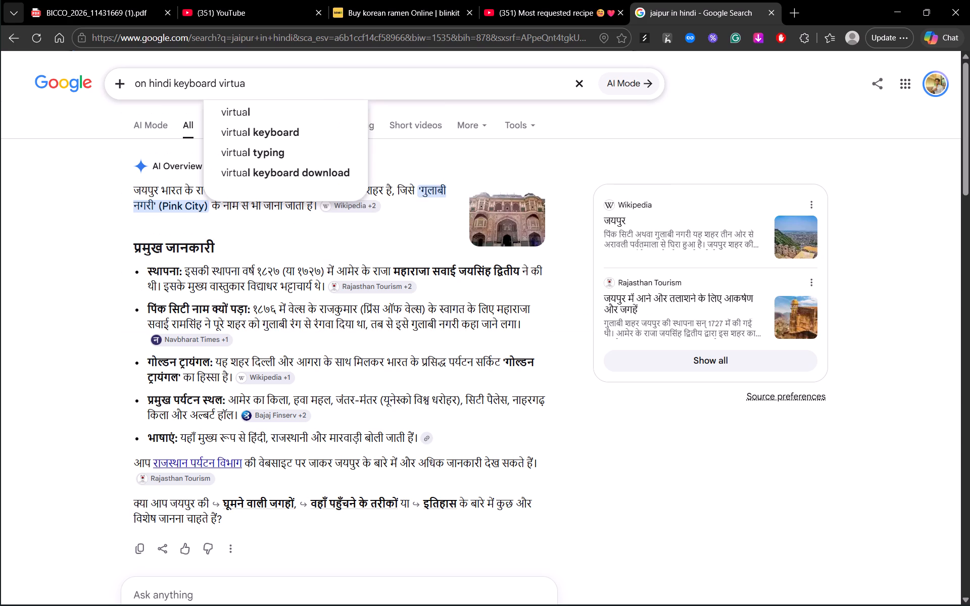
key(Return)
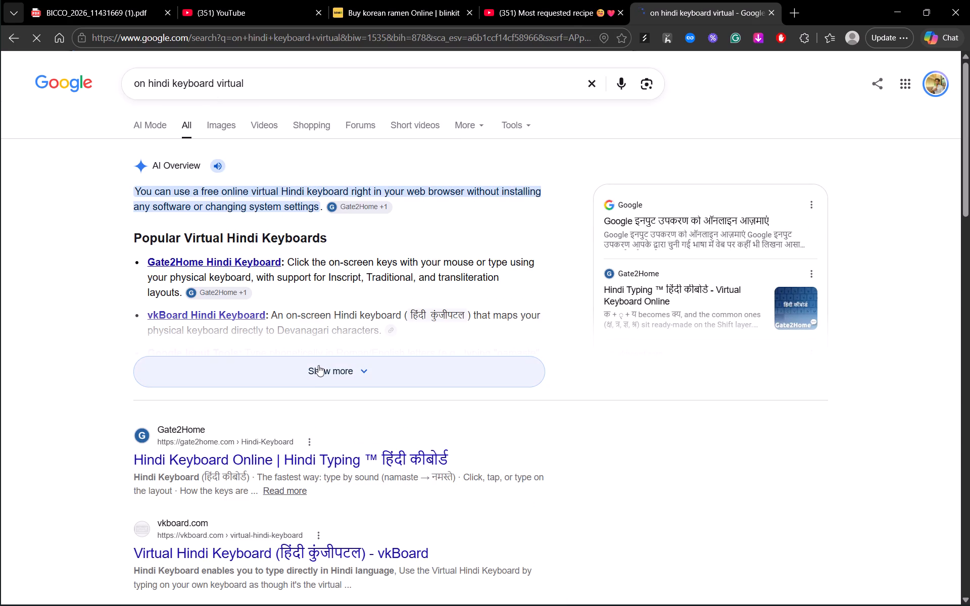
click(318, 365)
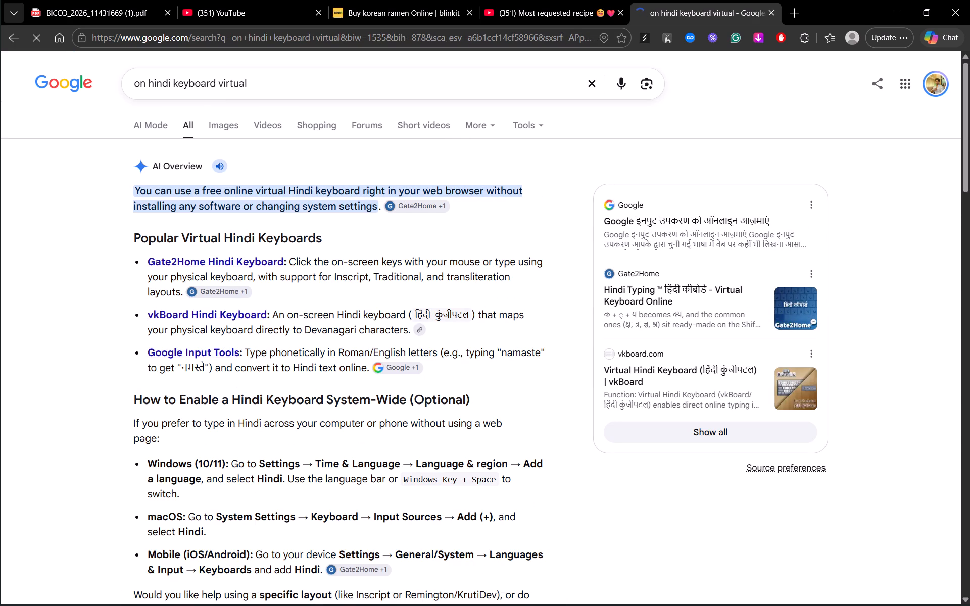
scroll(373, 422, down, 4)
scroll(373, 422, up, 4)
scroll(373, 422, down, 2)
scroll(373, 422, up, 1)
scroll(373, 422, down, 3)
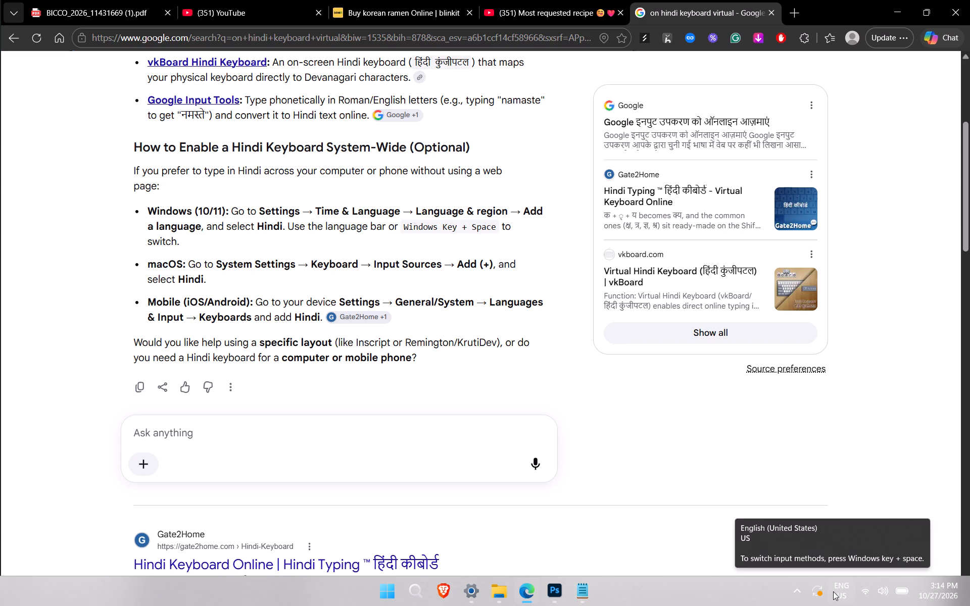
Switch the keyboard layout to English (India) and open the Windows language and region settings.
key(super+space)
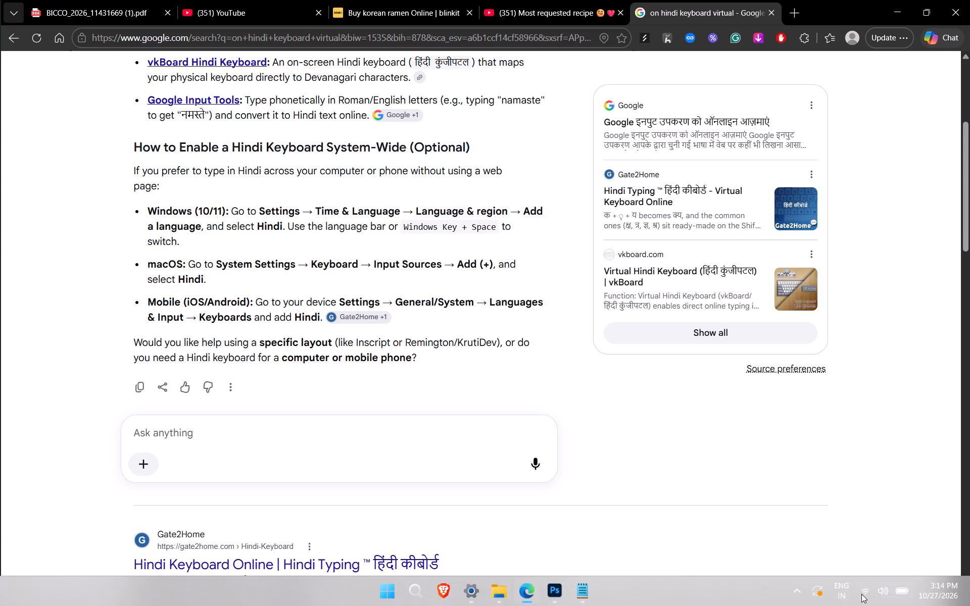
click(847, 586)
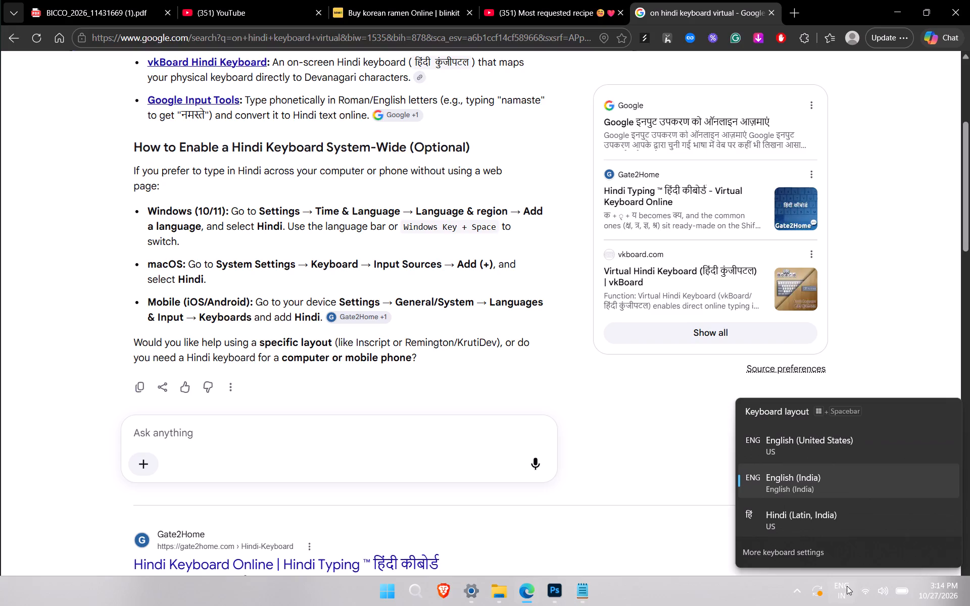
click(784, 549)
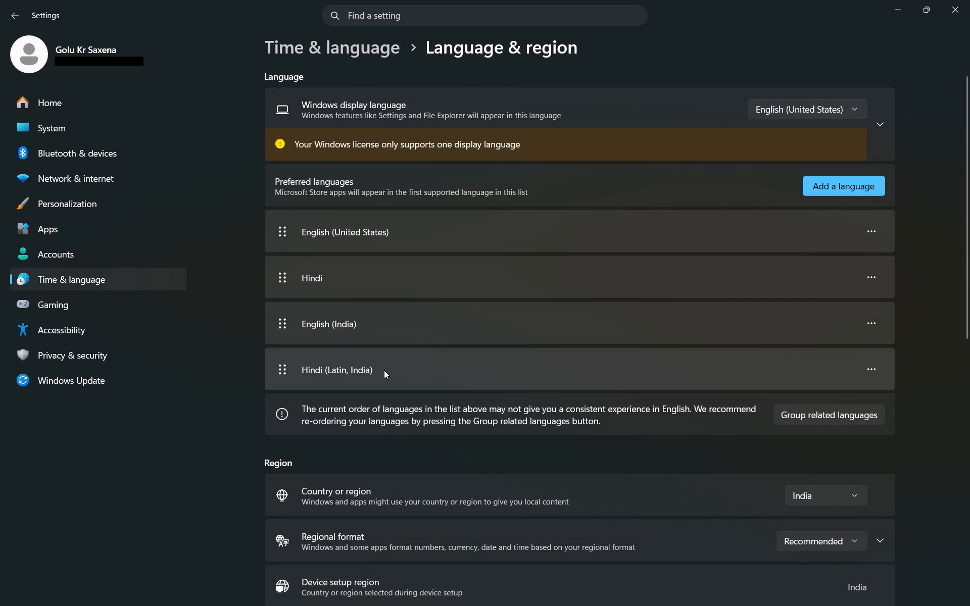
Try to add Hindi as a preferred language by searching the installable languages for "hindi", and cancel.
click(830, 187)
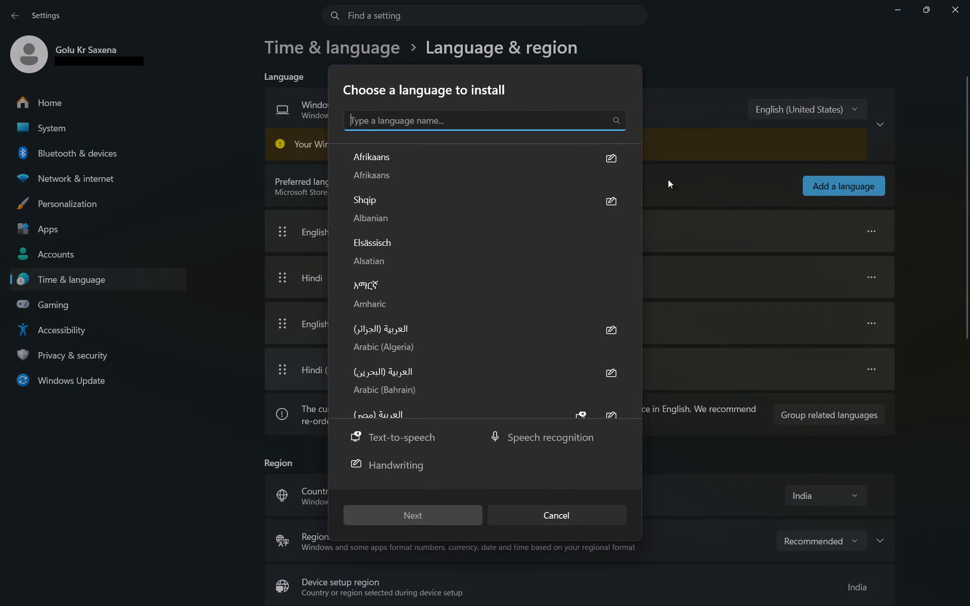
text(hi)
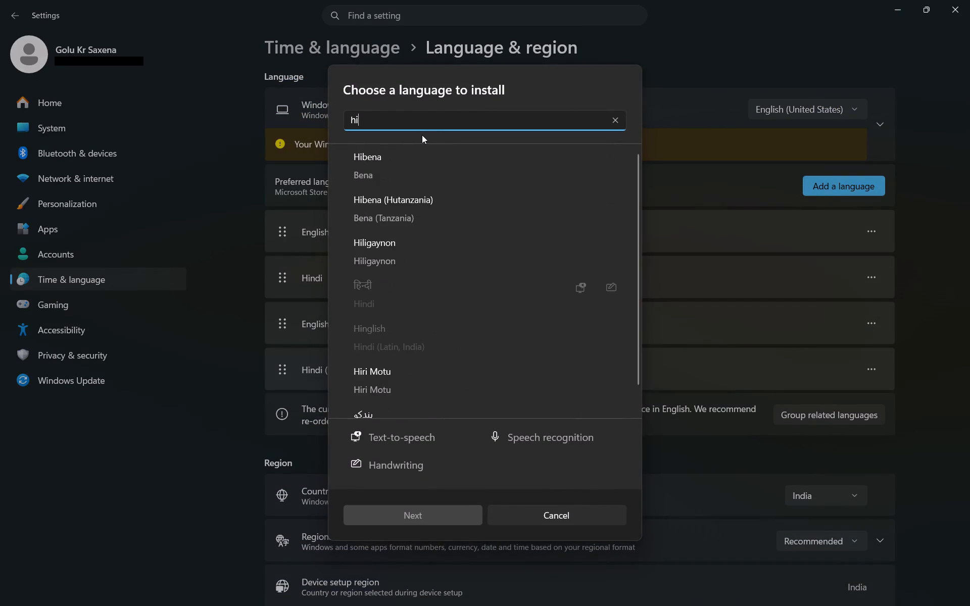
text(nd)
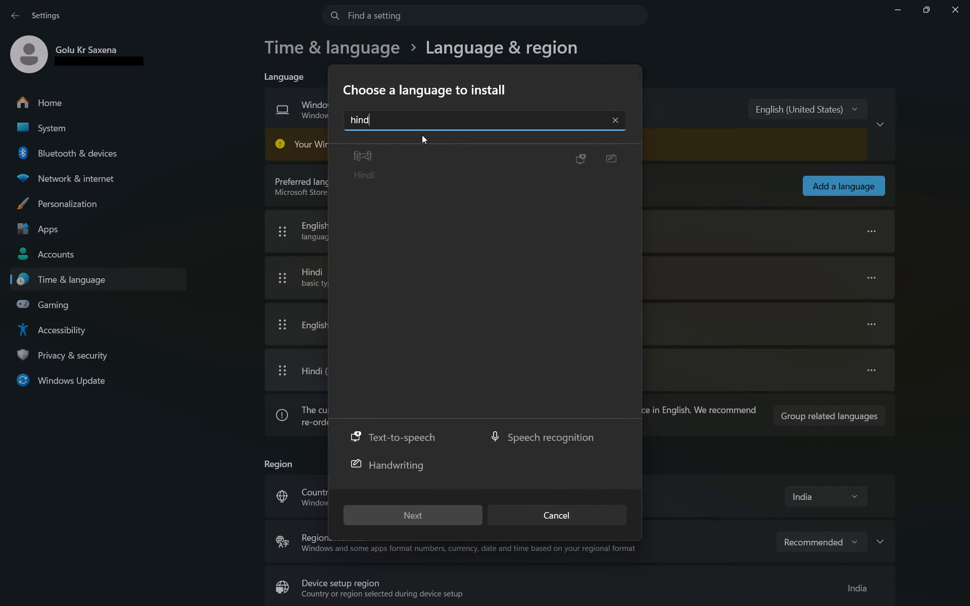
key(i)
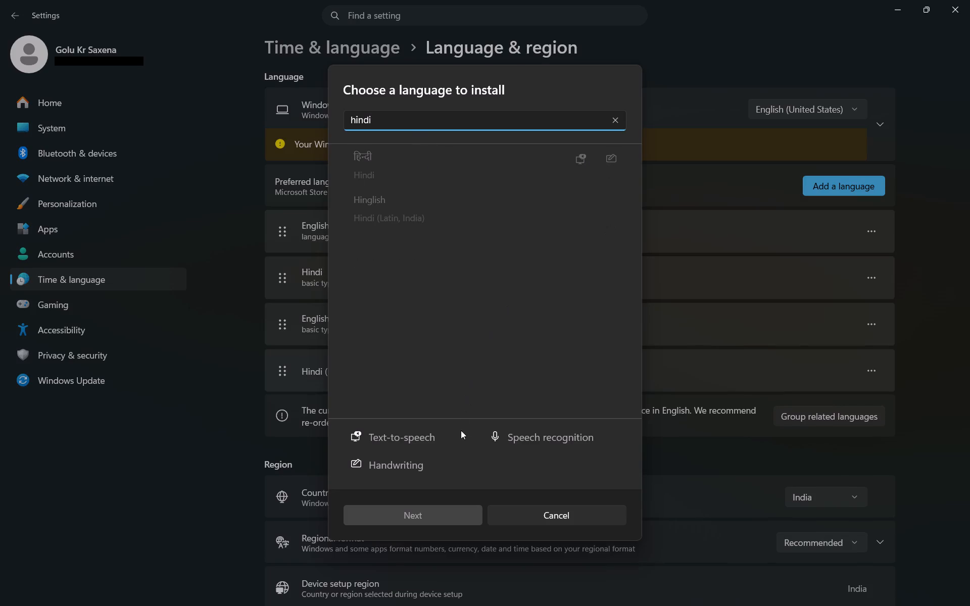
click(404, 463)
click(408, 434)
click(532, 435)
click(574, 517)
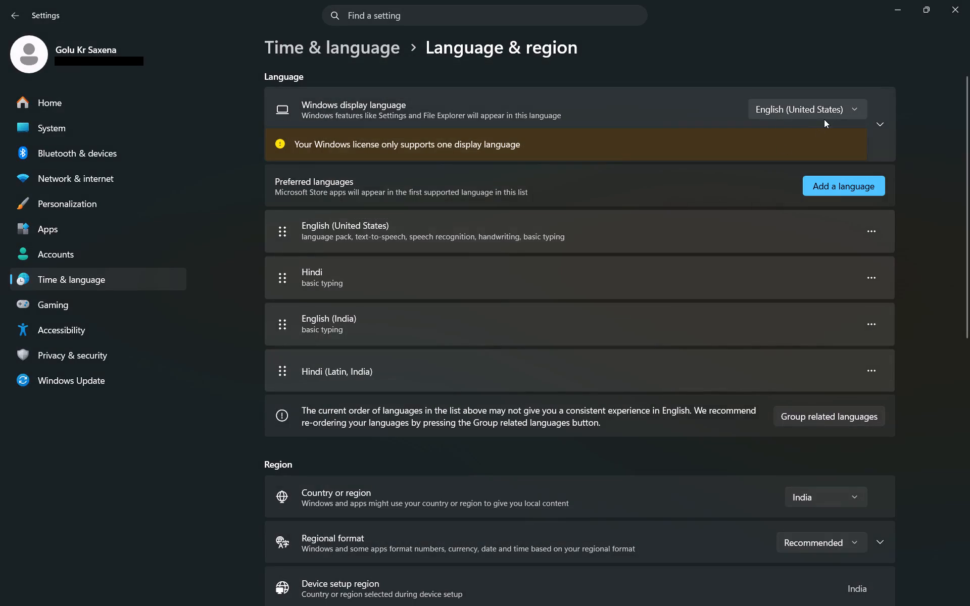
Examine the Windows display language options and look through the languages offered for non-Unicode programs.
click(829, 111)
click(860, 111)
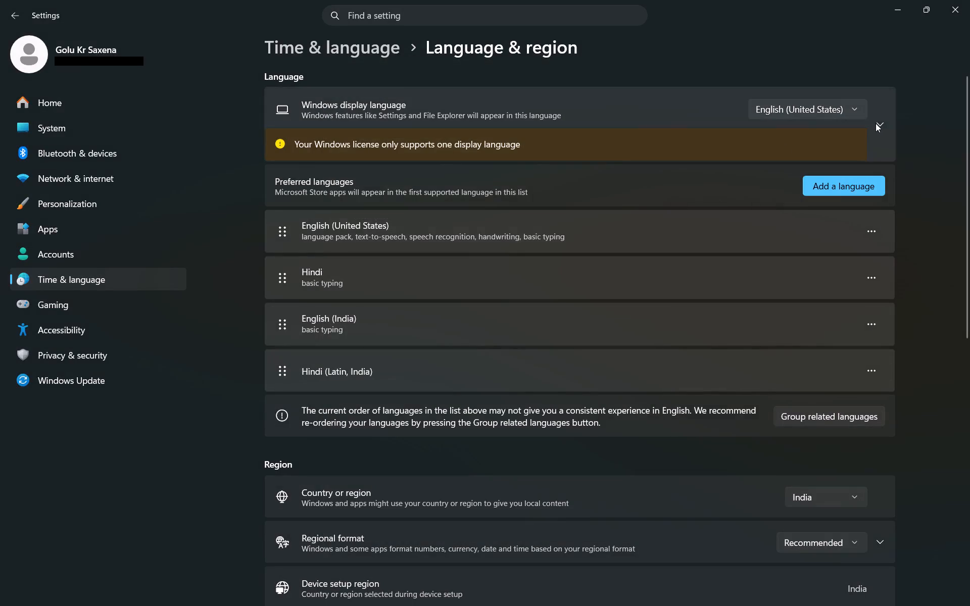
click(877, 123)
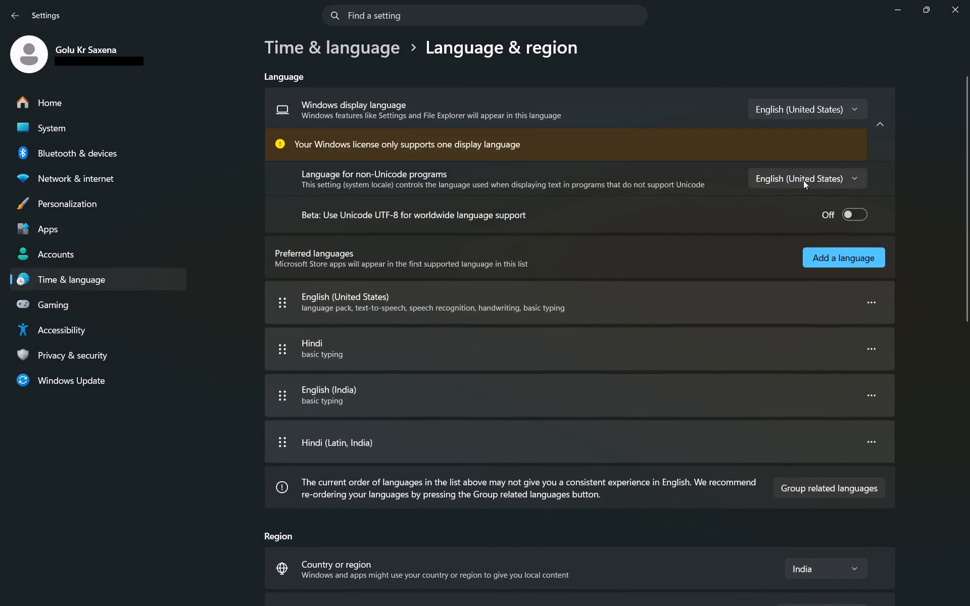
click(814, 174)
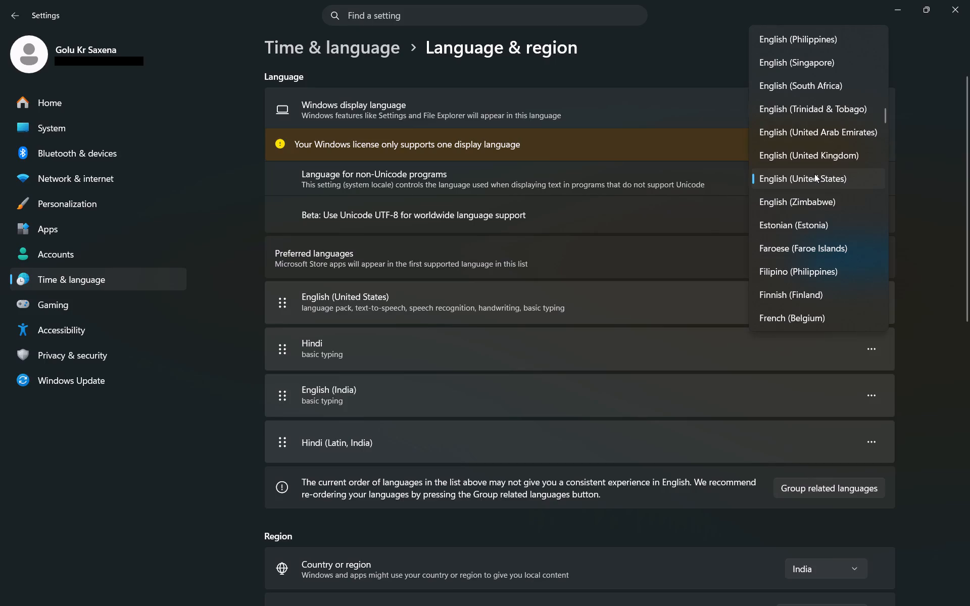
scroll(808, 223, down, 1)
scroll(807, 224, up, 1)
scroll(807, 224, down, 2)
scroll(807, 224, up, 1)
scroll(807, 224, down, 1)
scroll(807, 224, up, 1)
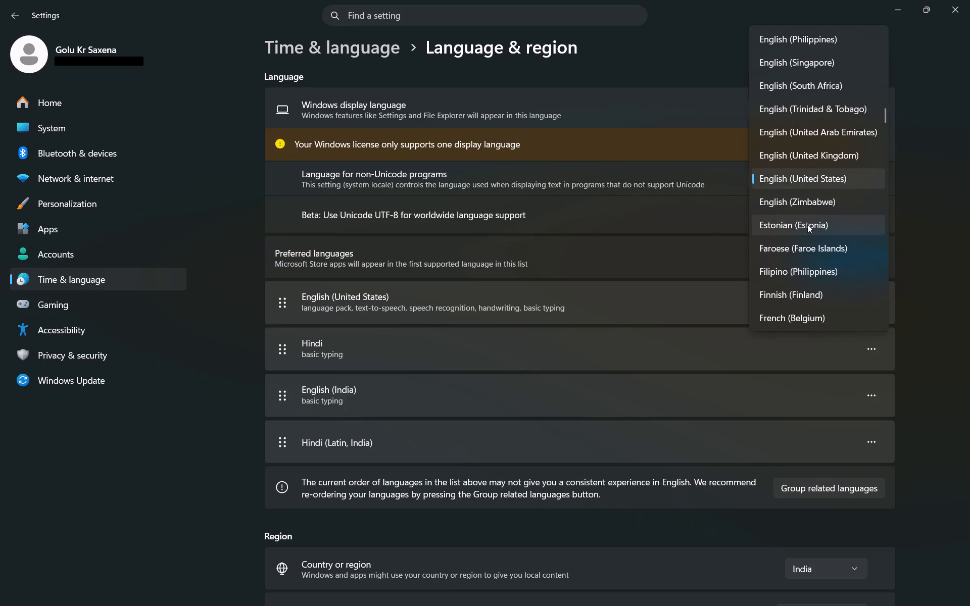
scroll(807, 224, up, 1)
scroll(807, 224, down, 1)
scroll(806, 324, up, 1)
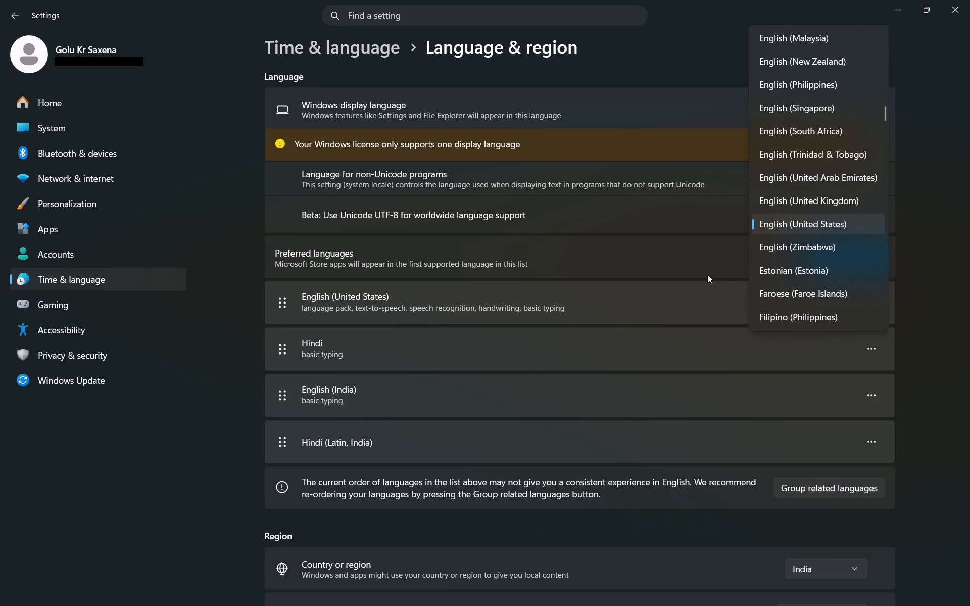
scroll(767, 259, down, 3)
scroll(794, 285, up, 7)
scroll(794, 285, down, 2)
scroll(794, 285, up, 1)
scroll(794, 285, down, 7)
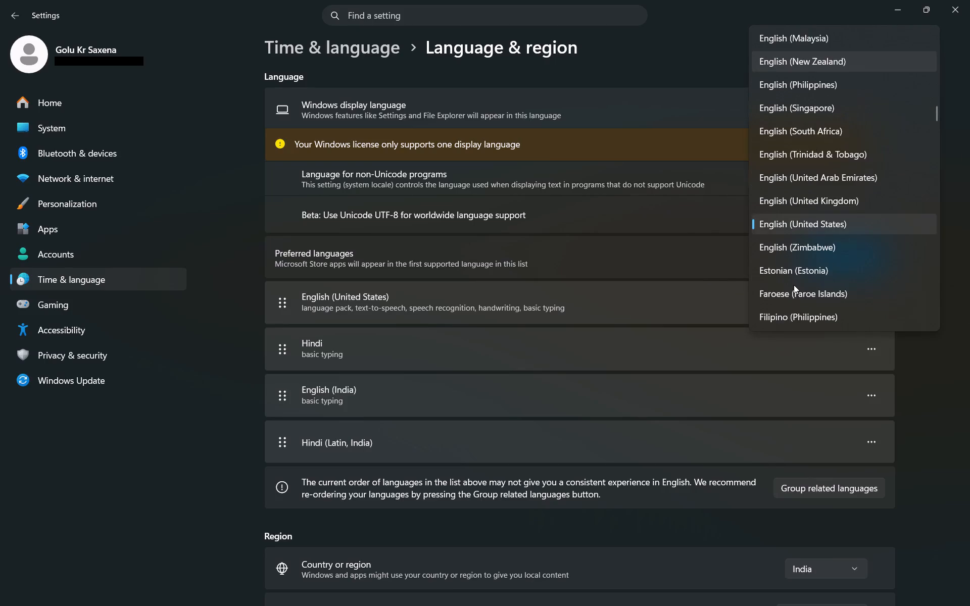
scroll(794, 284, up, 2)
scroll(794, 284, down, 2)
scroll(794, 284, up, 3)
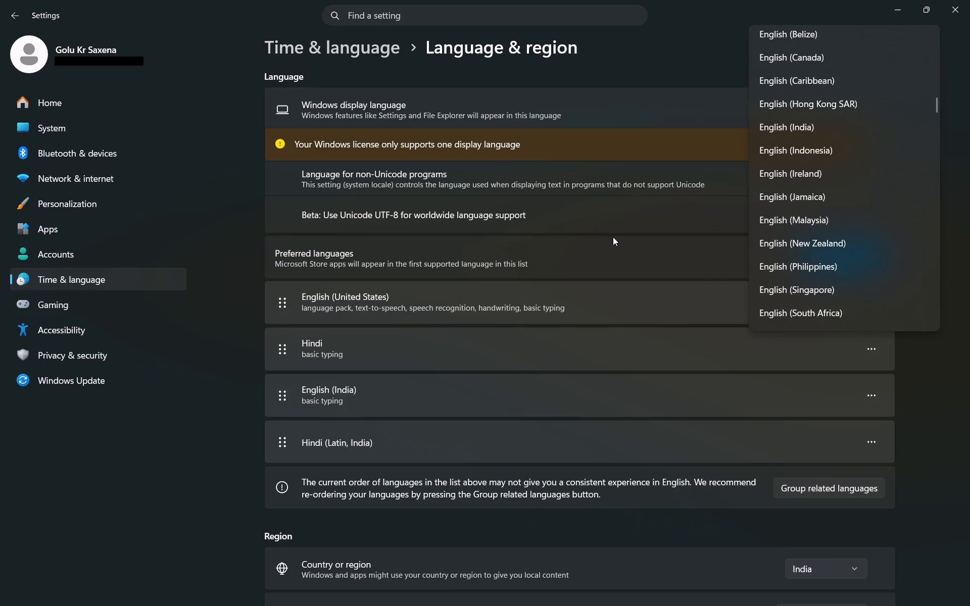
click(699, 196)
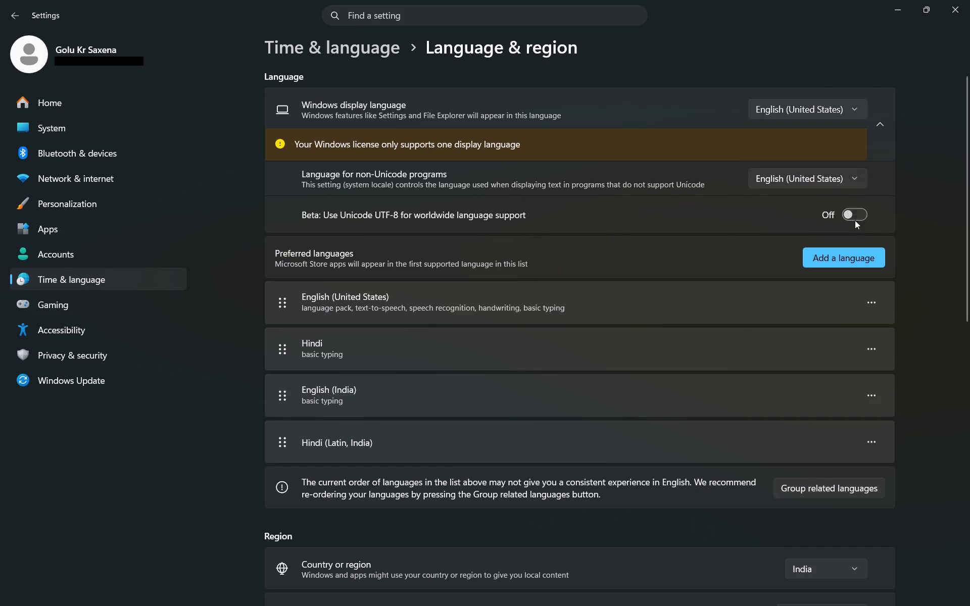
click(424, 259)
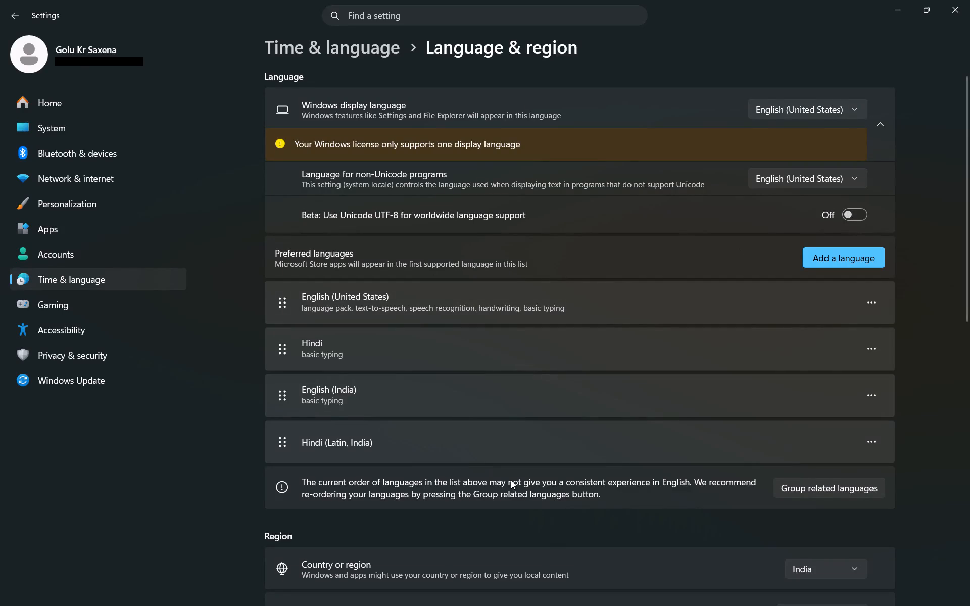
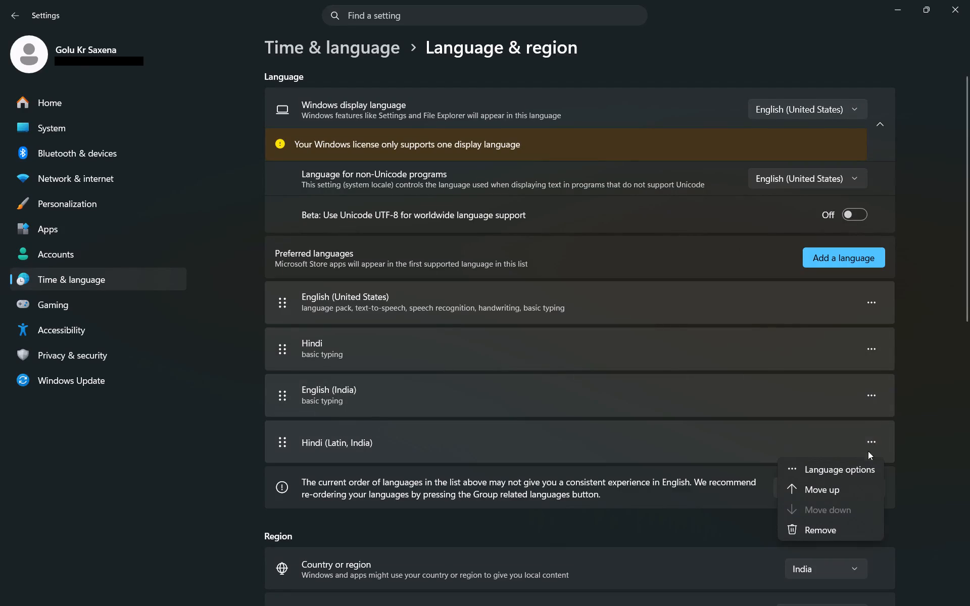
Open the language options for Hindi and start downloading its text-to-speech, handwriting and basic speech recognition features.
click(875, 356)
click(875, 350)
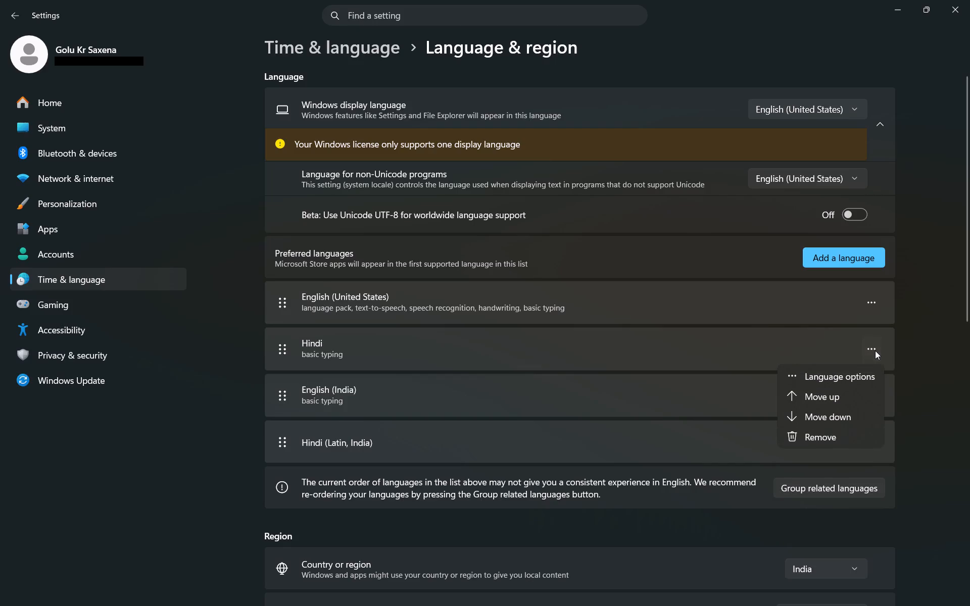
click(795, 380)
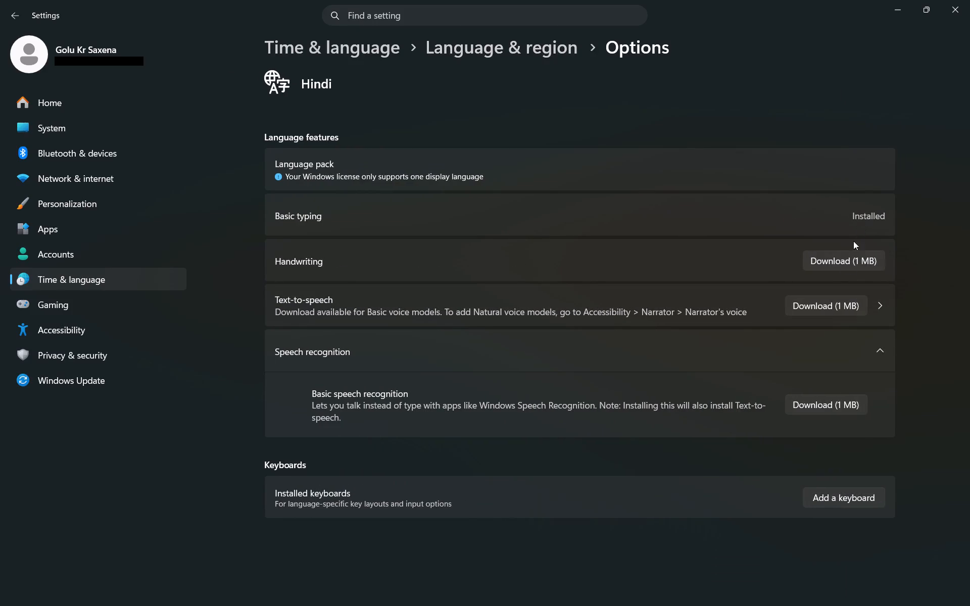
click(834, 307)
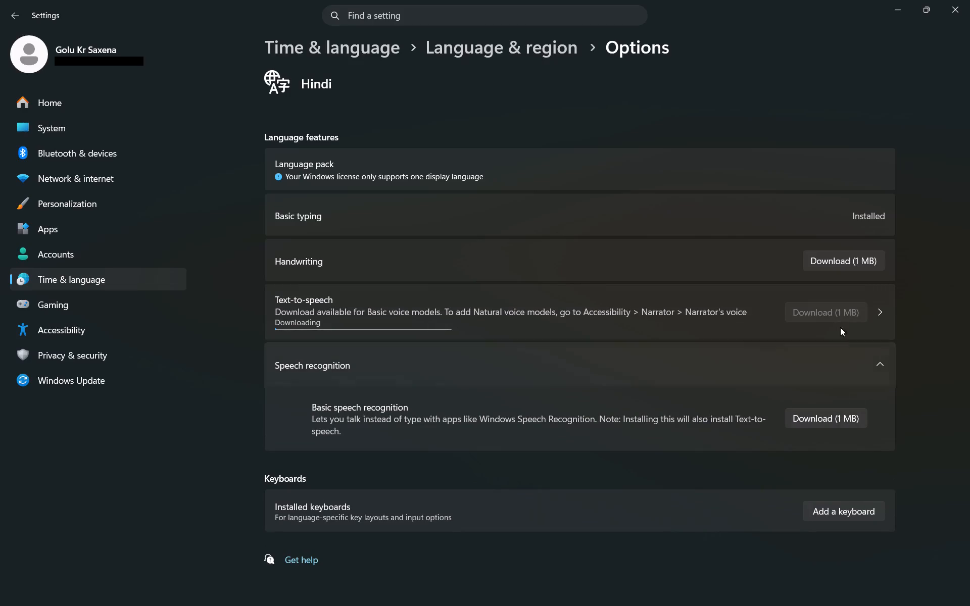
click(839, 259)
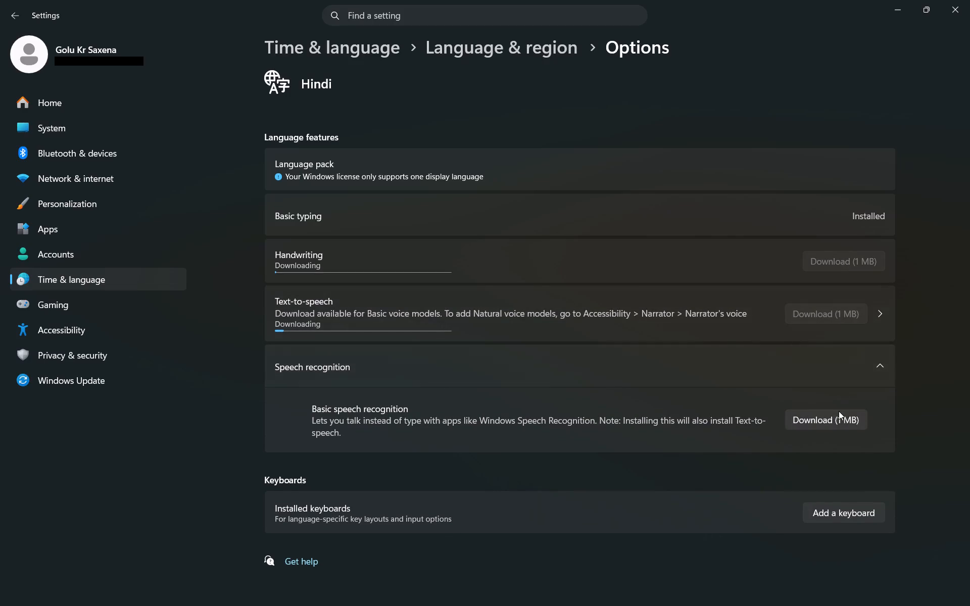
click(837, 416)
Add the Hindi (India) - Devanagari - INSCRIPT keyboard to the Hindi language.
click(851, 514)
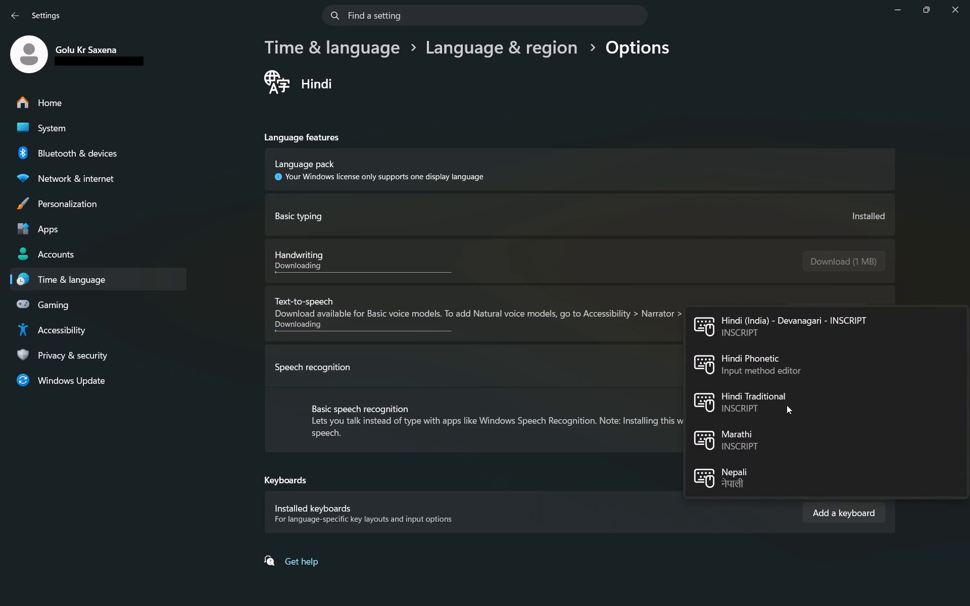
click(770, 327)
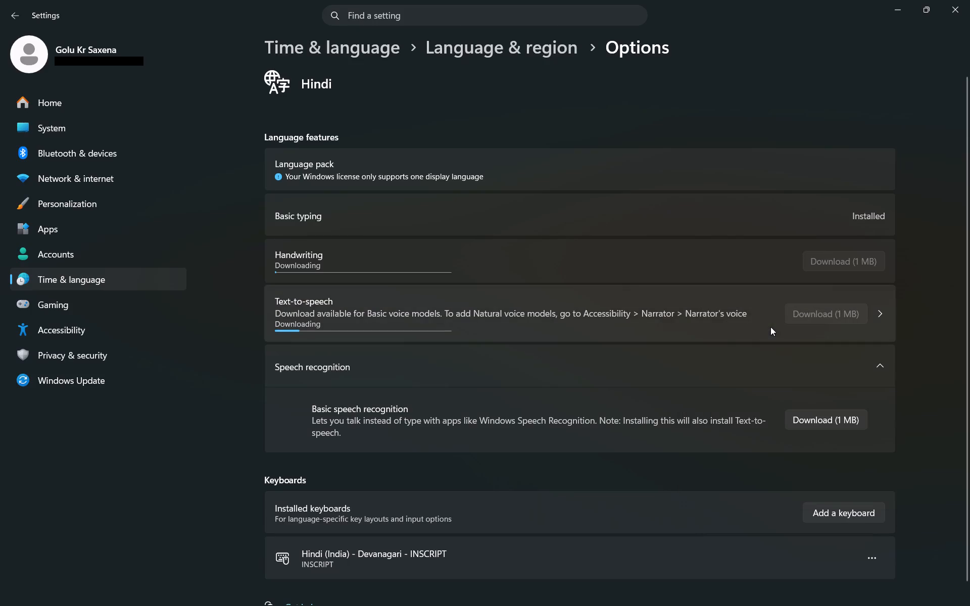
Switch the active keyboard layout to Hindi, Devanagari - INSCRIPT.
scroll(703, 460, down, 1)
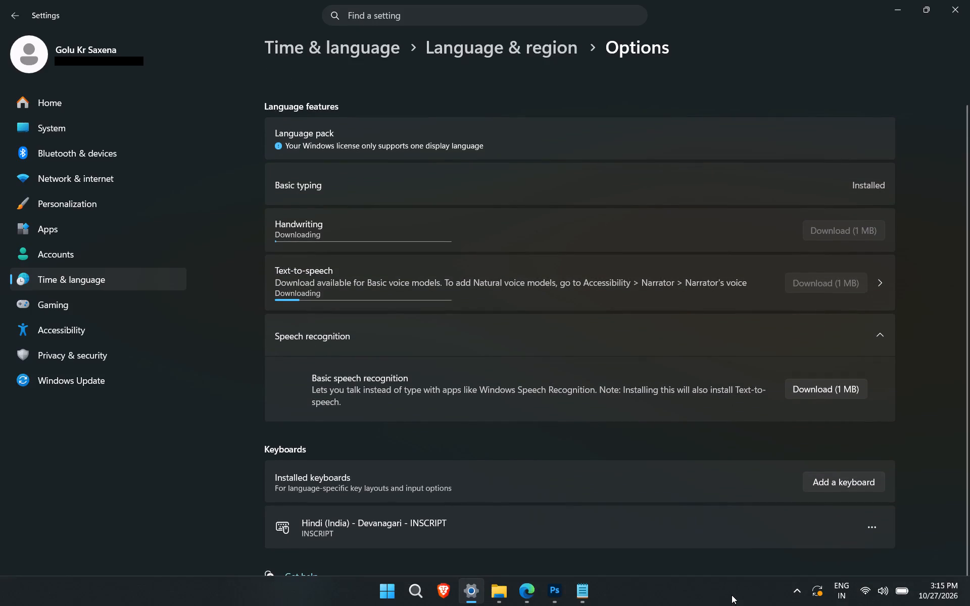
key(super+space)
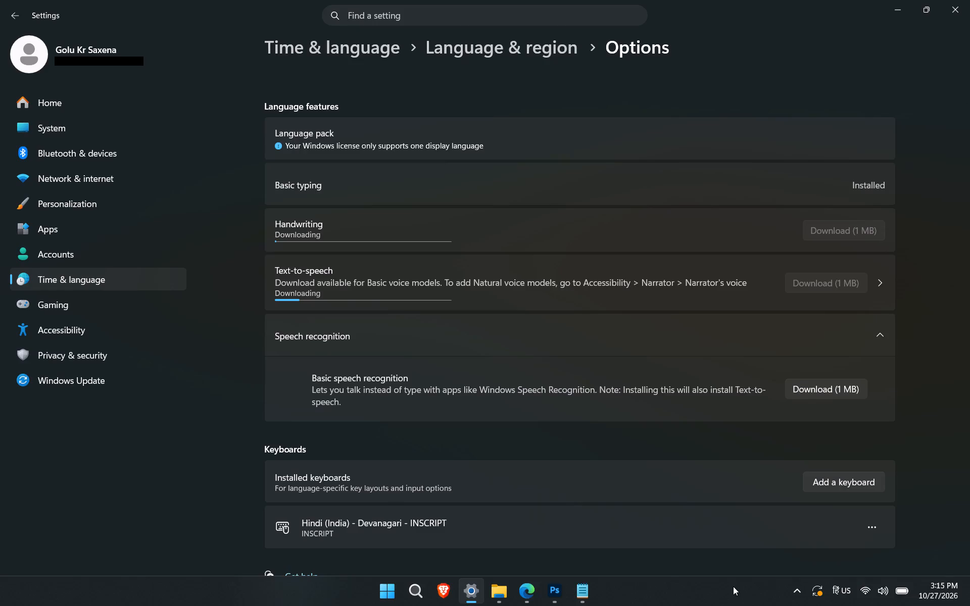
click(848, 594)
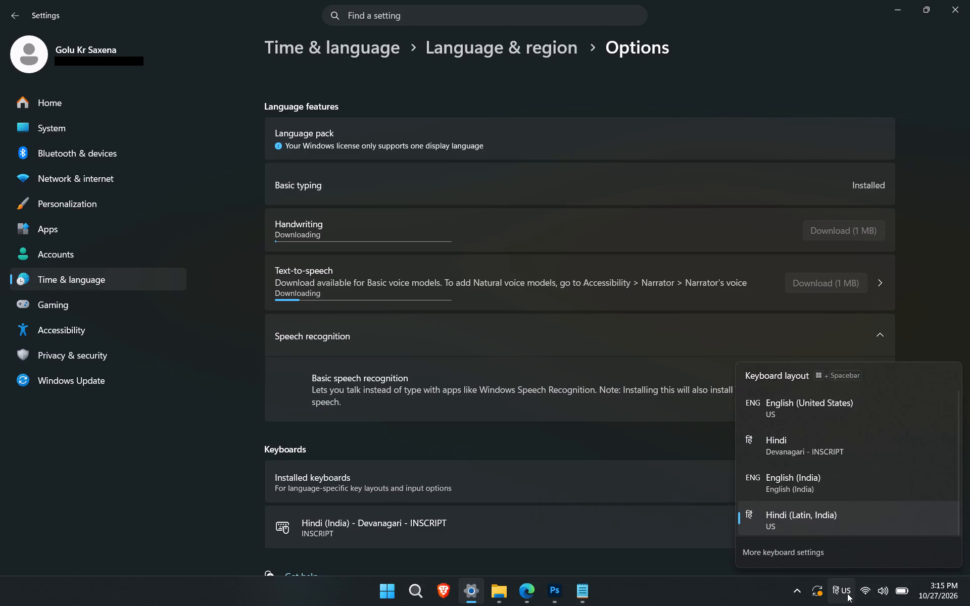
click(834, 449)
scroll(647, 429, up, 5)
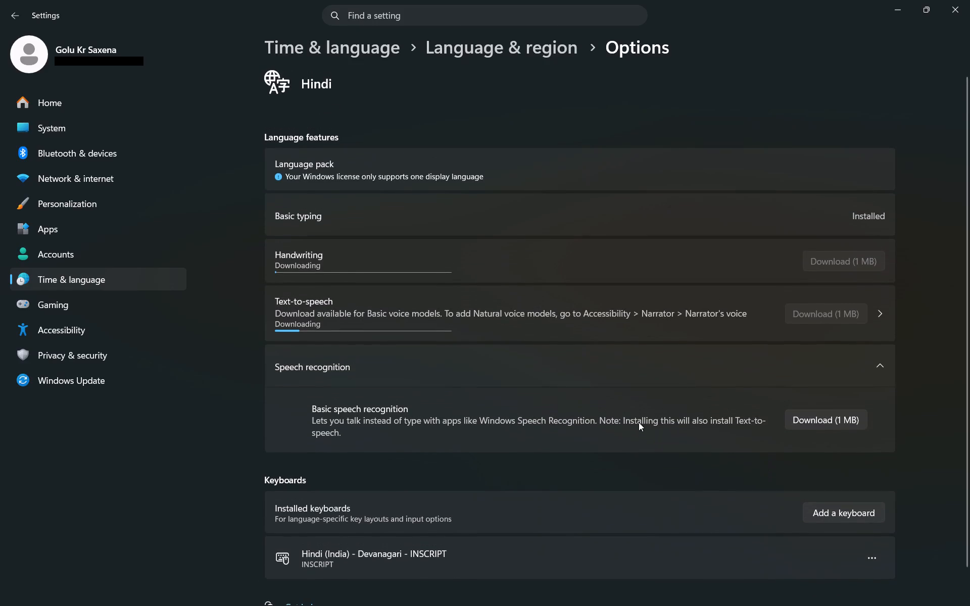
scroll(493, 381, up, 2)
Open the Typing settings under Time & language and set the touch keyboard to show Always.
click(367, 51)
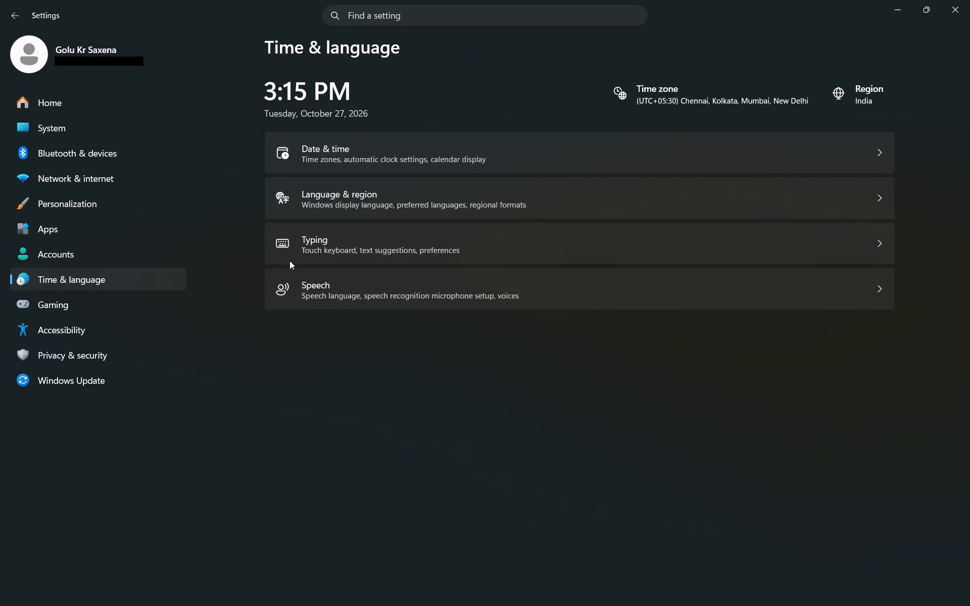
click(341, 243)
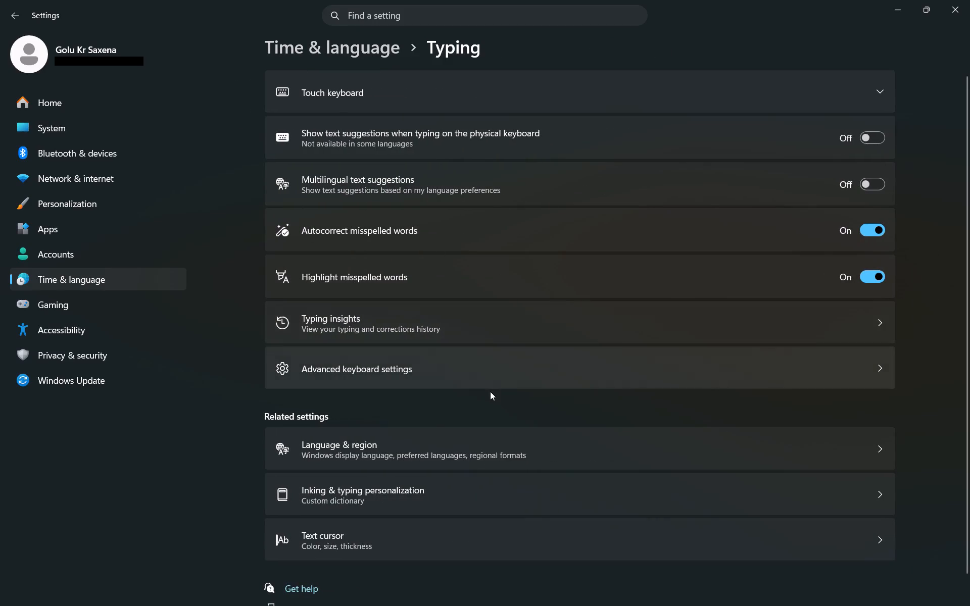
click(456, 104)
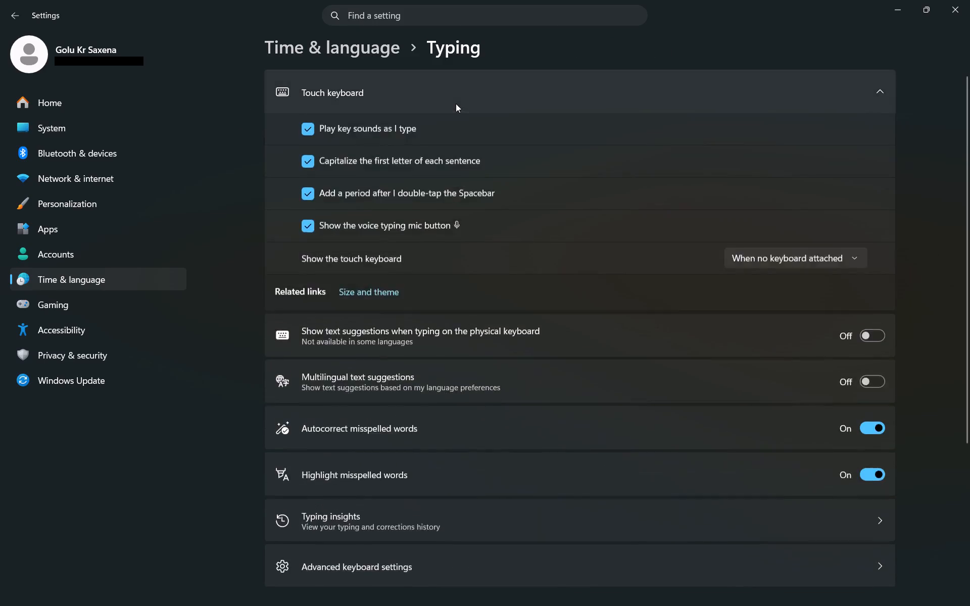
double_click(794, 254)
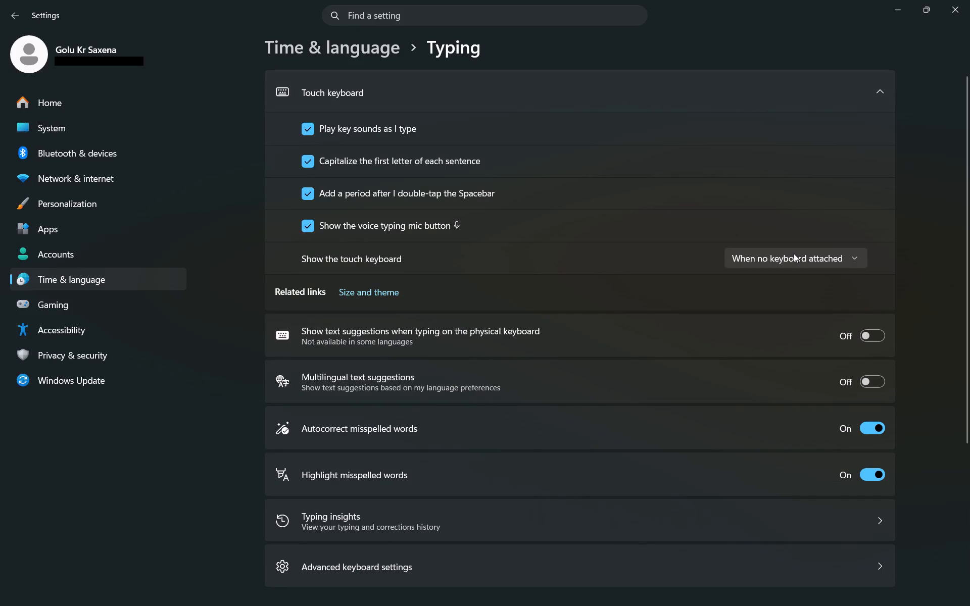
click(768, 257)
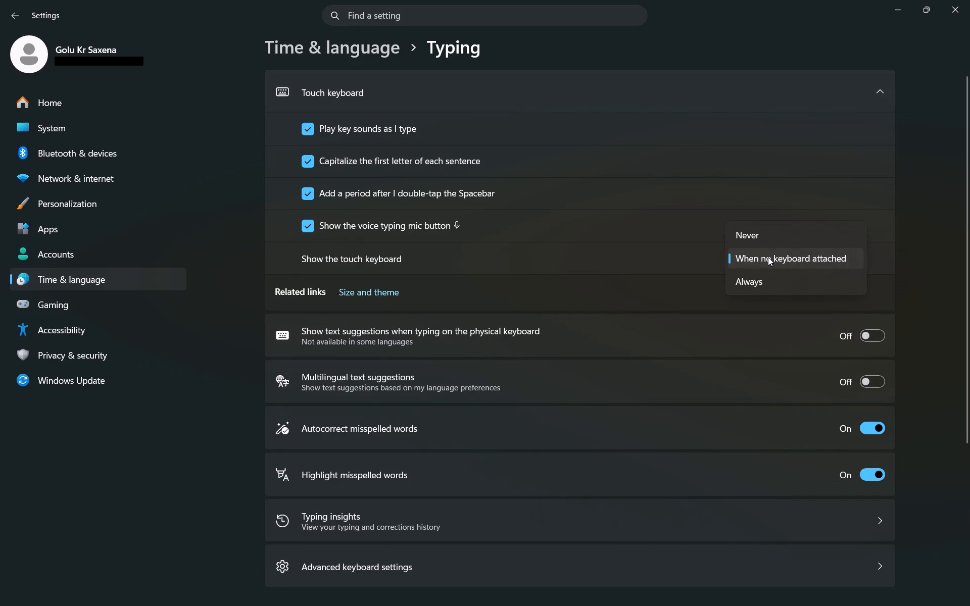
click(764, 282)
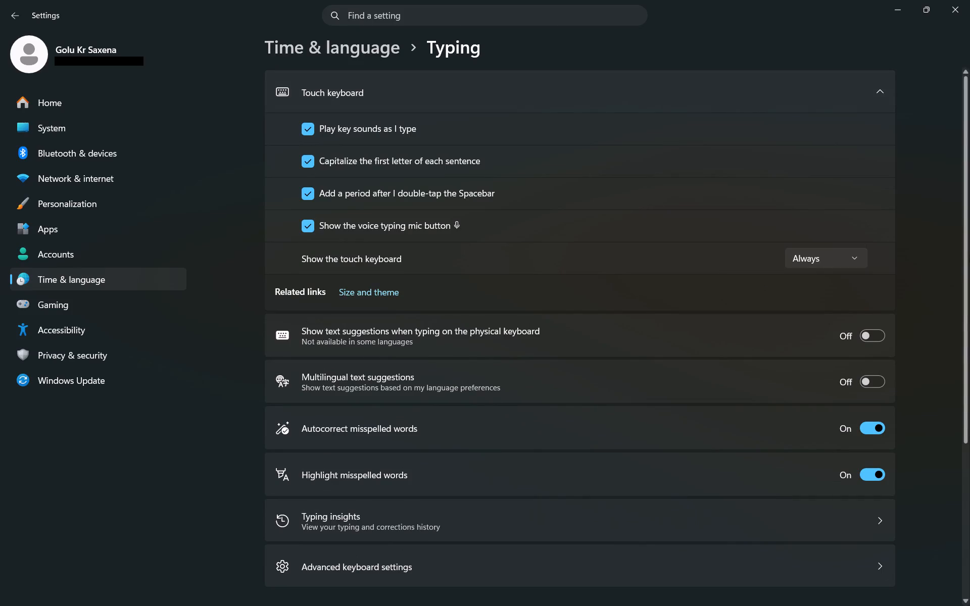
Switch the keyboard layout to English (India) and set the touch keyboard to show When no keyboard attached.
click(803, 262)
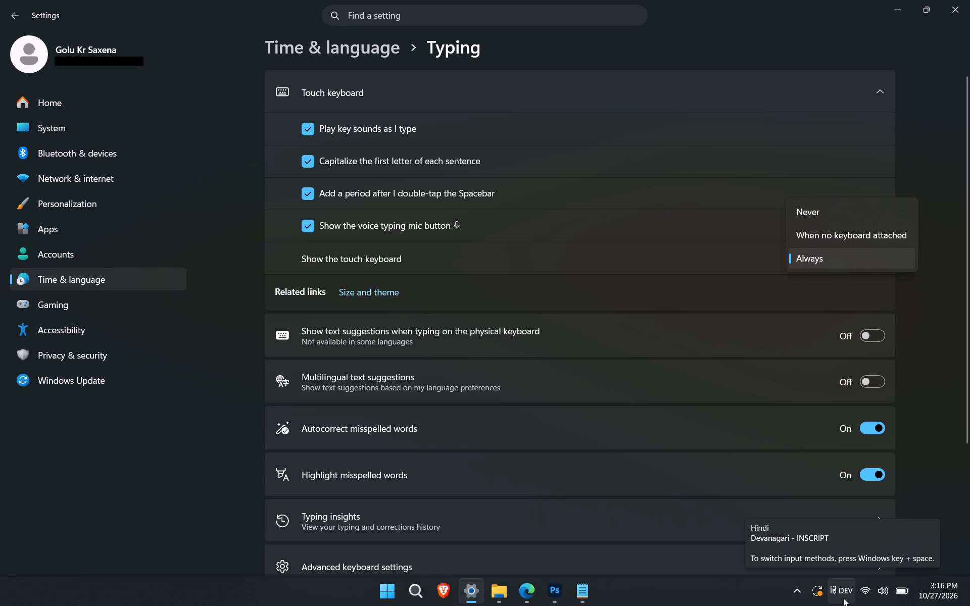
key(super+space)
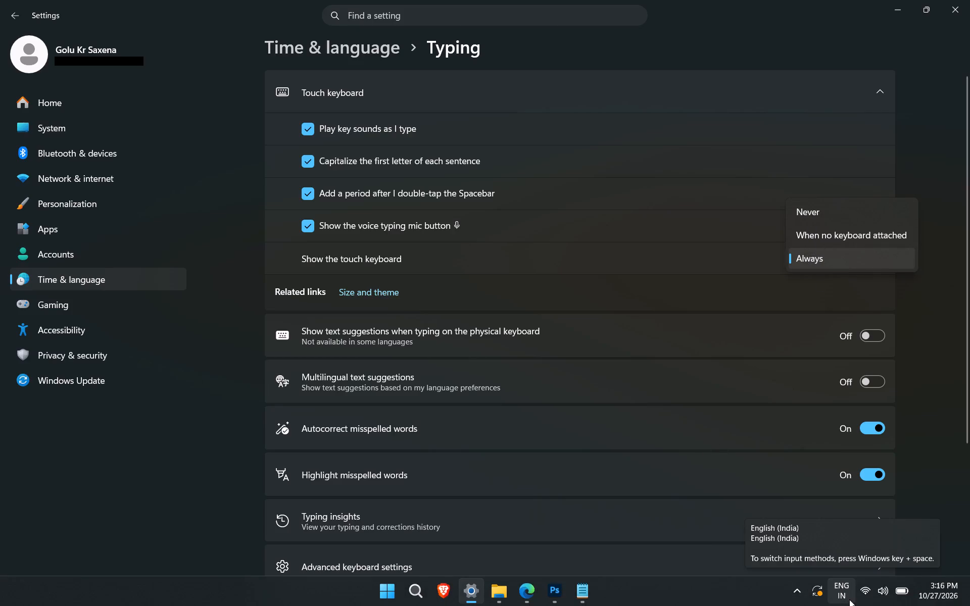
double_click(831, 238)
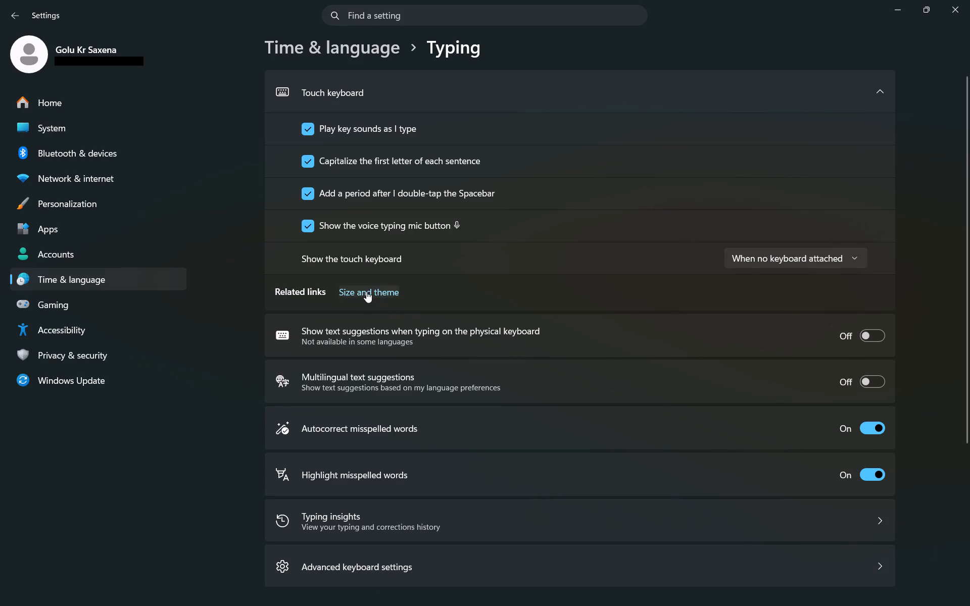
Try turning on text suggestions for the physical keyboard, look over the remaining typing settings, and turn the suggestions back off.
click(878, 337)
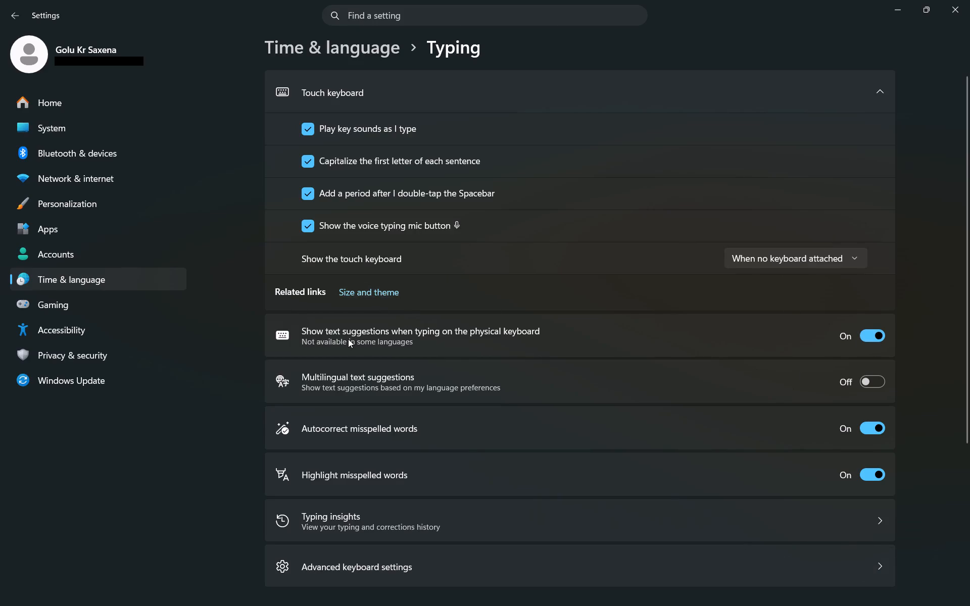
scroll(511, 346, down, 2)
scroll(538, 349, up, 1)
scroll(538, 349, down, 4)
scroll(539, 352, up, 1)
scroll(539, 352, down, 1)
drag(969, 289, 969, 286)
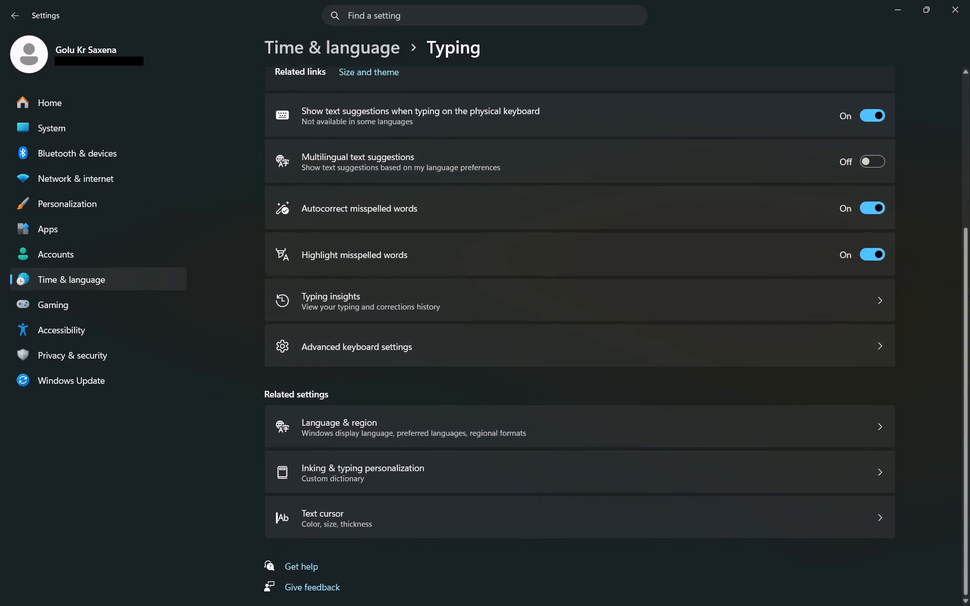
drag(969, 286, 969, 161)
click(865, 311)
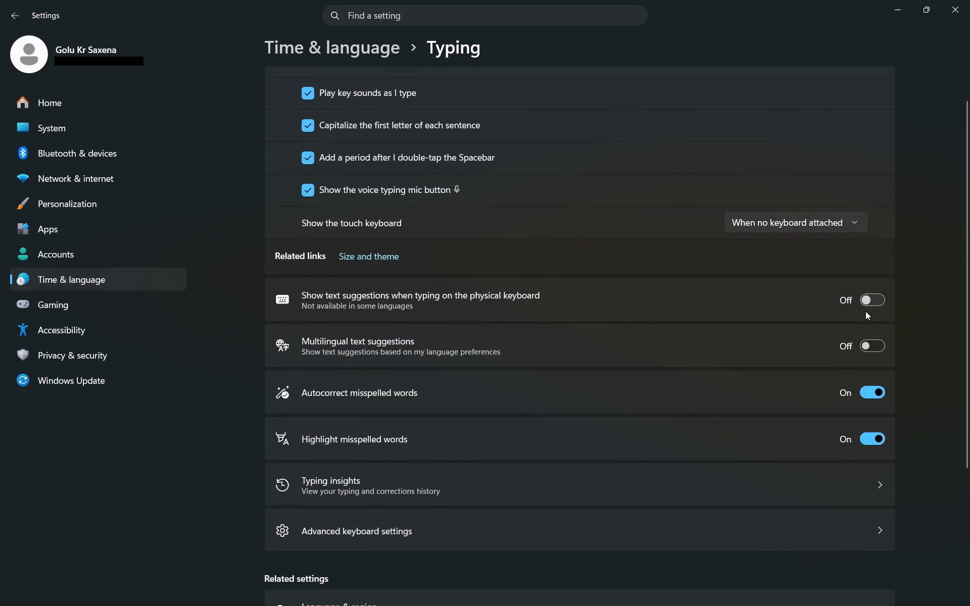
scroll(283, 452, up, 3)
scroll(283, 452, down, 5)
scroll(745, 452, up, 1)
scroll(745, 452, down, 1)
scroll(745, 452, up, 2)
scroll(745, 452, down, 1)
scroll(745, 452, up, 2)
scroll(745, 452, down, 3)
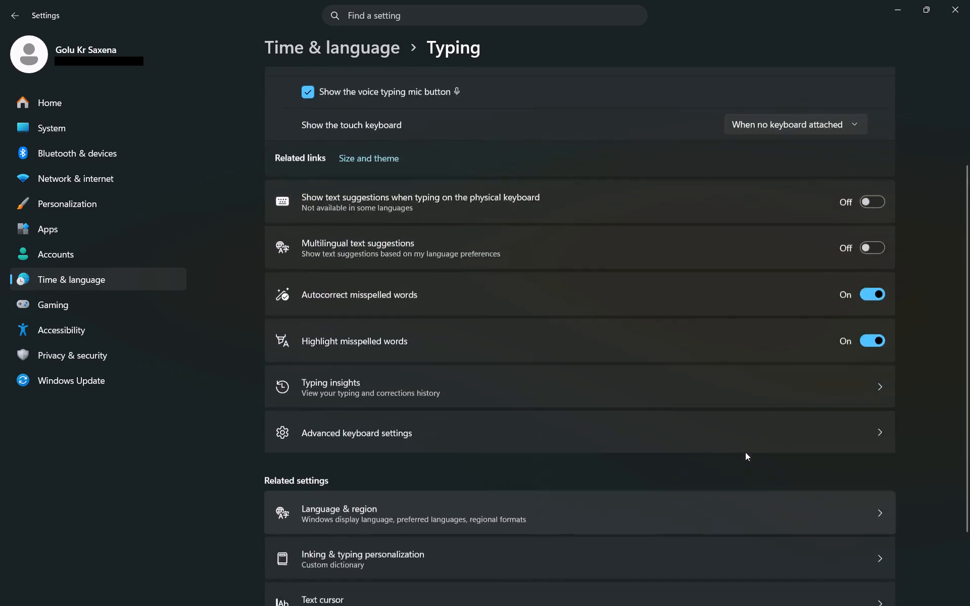
Switch to Photoshop, start a new text line just below the जयपुर title, try entering "ja" and erase it.
click(905, 0)
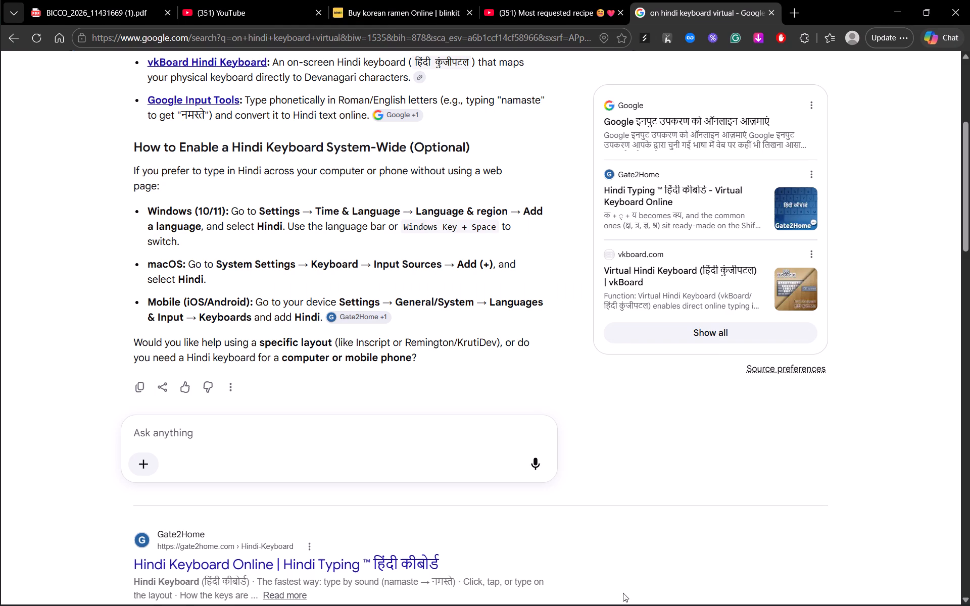
click(552, 521)
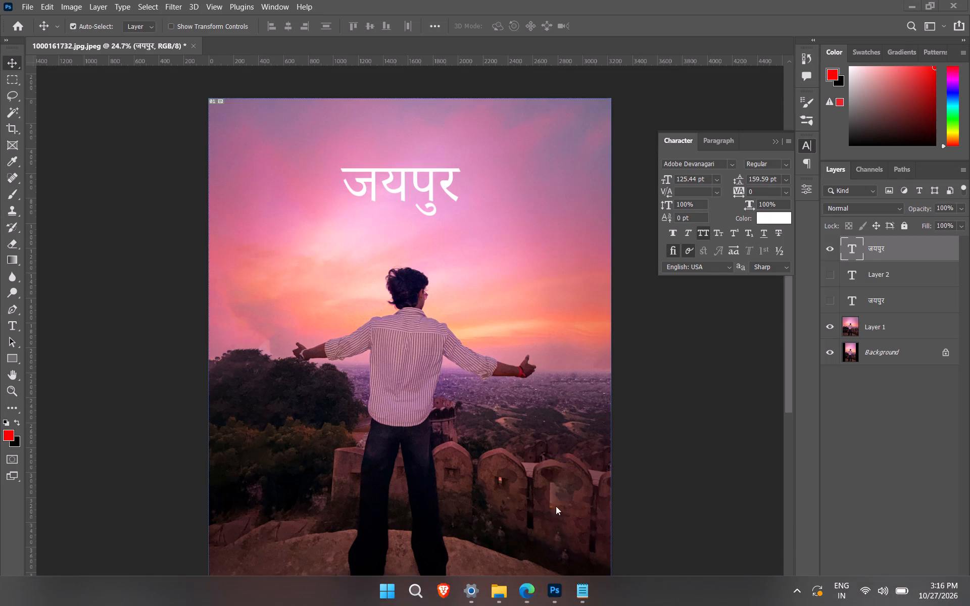
key(t)
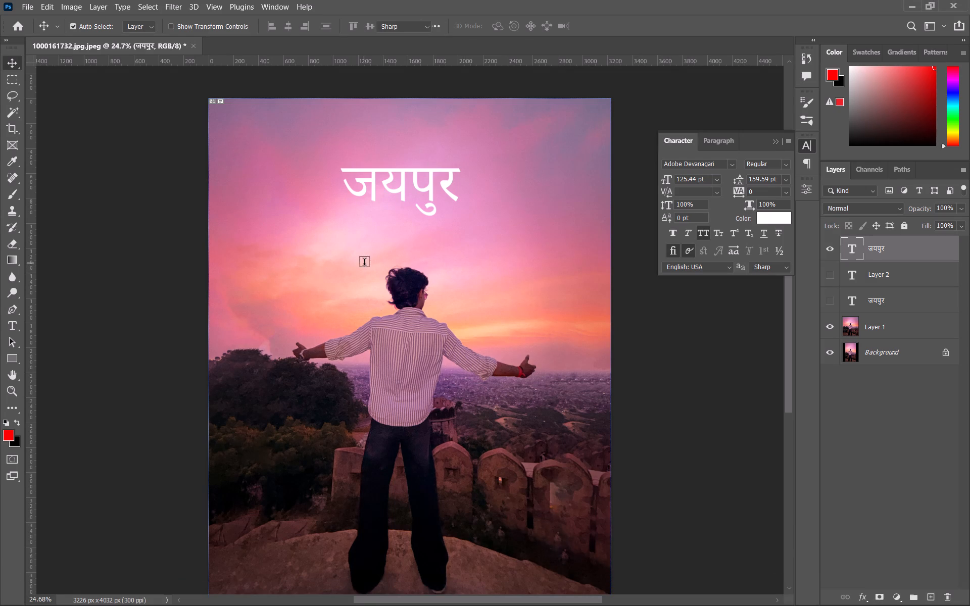
click(368, 231)
key(j)
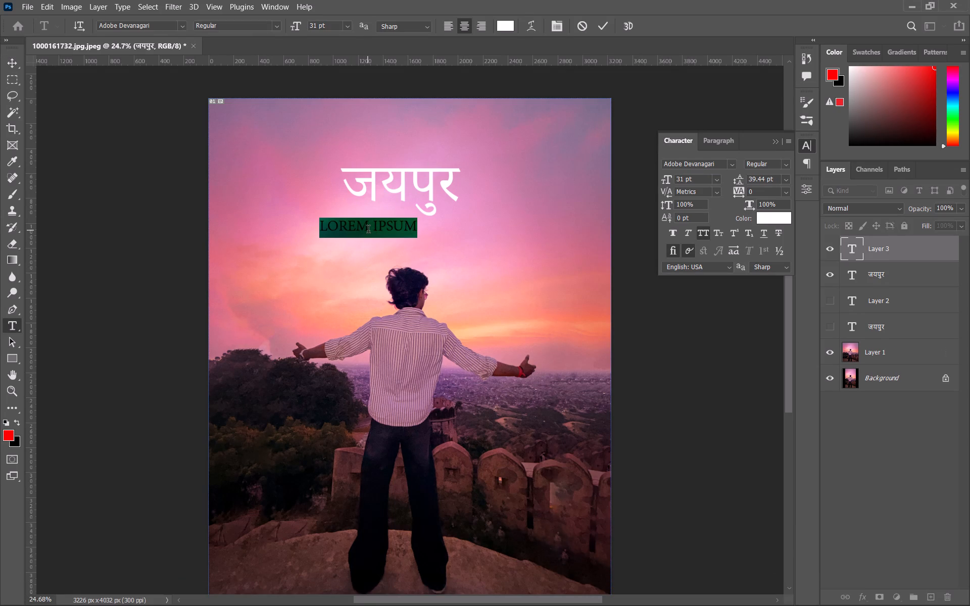
key(a)
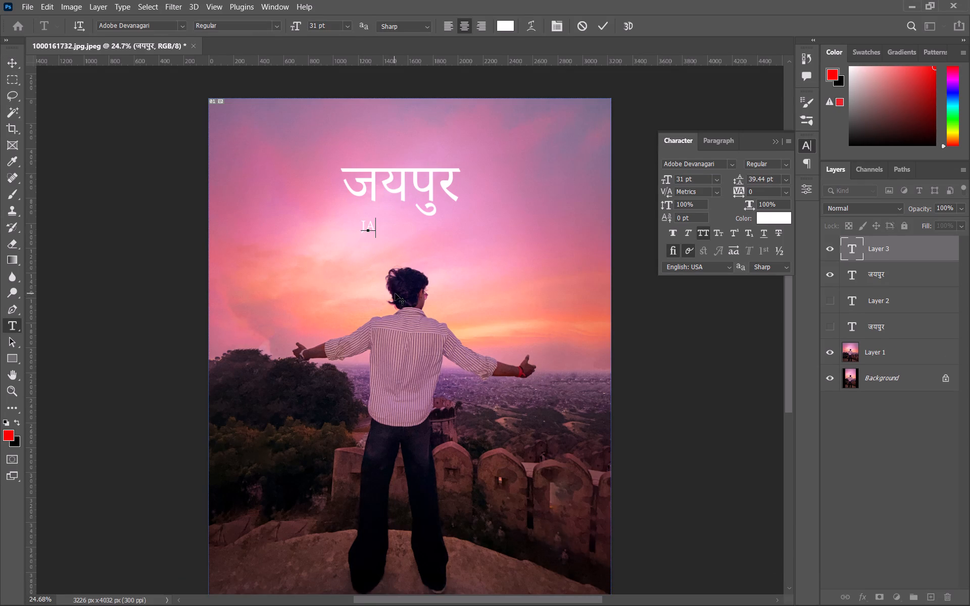
key(BackSpace)
key(BackSpace)
Switch the keyboard layout to Hindi (Devanagari - INSCRIPT), try entering Hindi characters such as "गजही" in the new text line, and clear it.
click(843, 595)
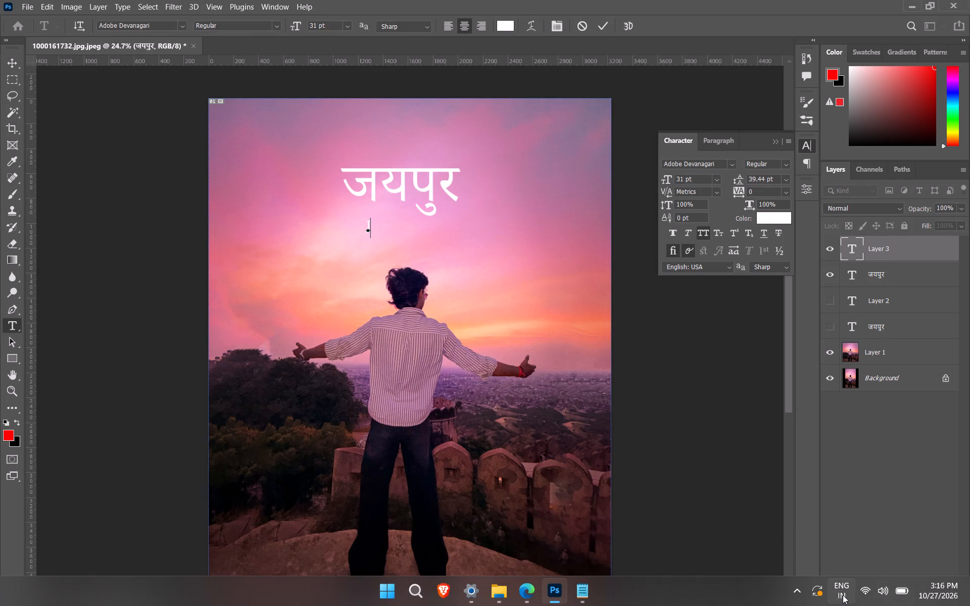
click(814, 451)
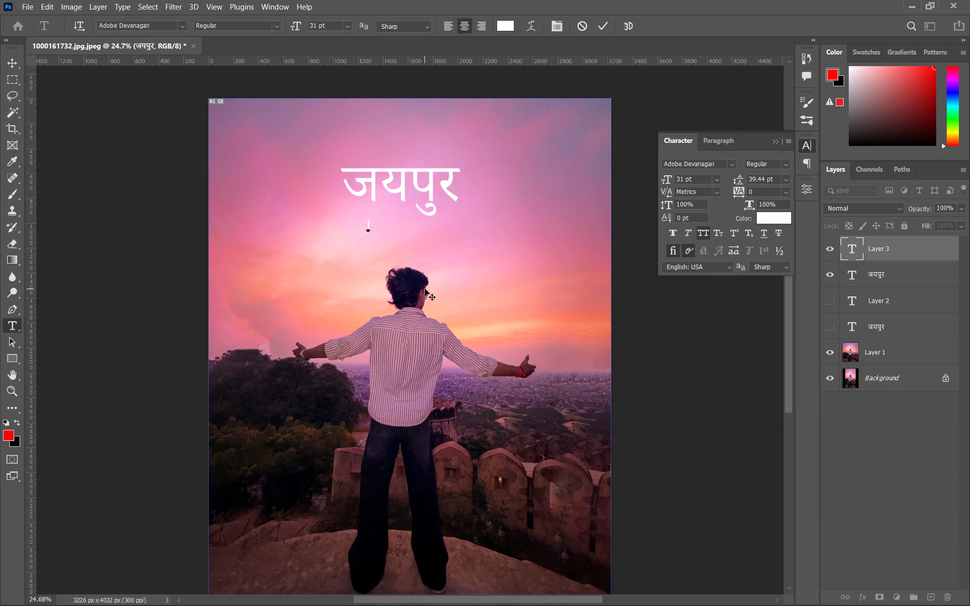
text(गज)
text(ही)
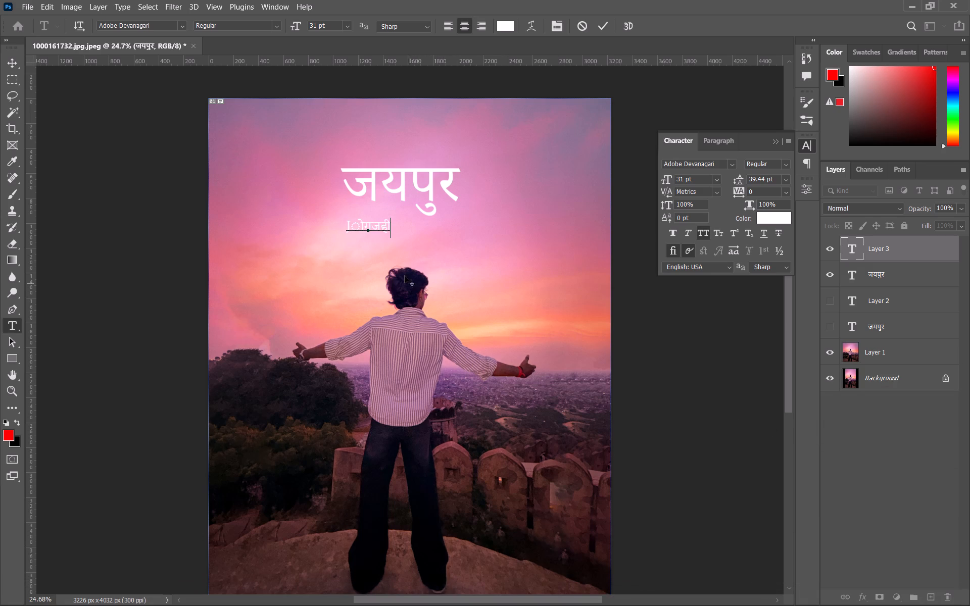
triple_click(378, 224)
key(BackSpace)
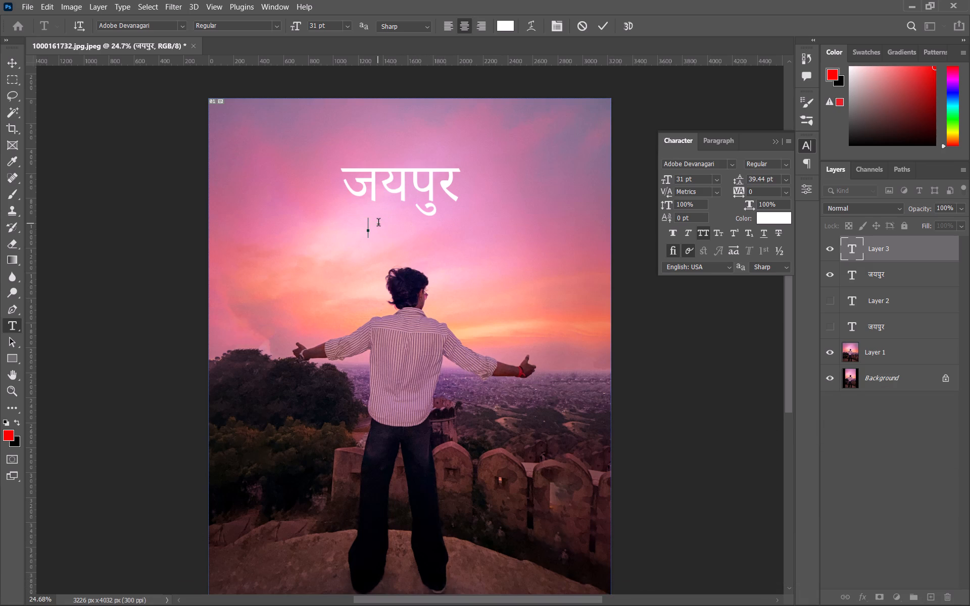
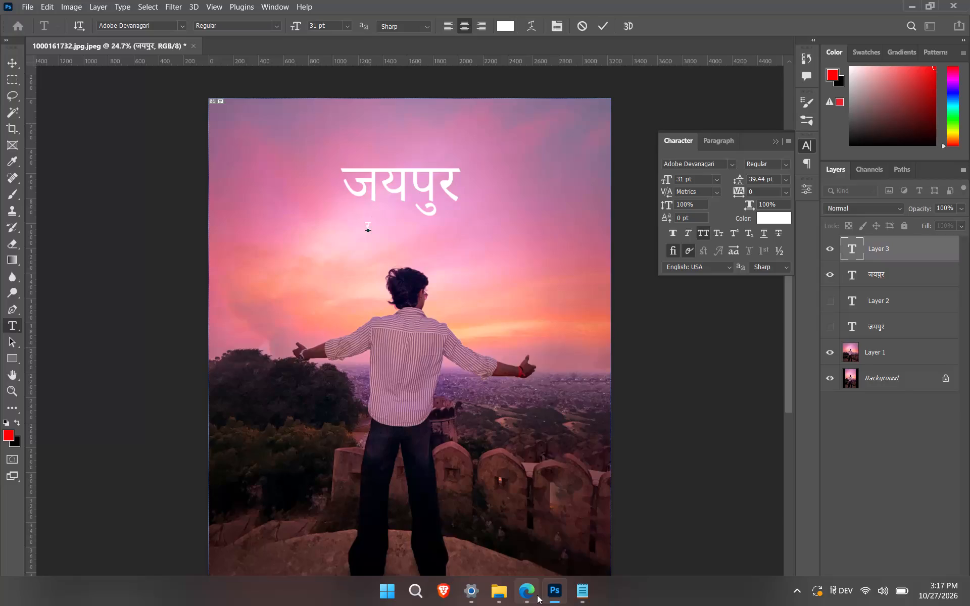
Erase the remaining trial character from the new text line below the जयपुर title.
key(BackSpace)
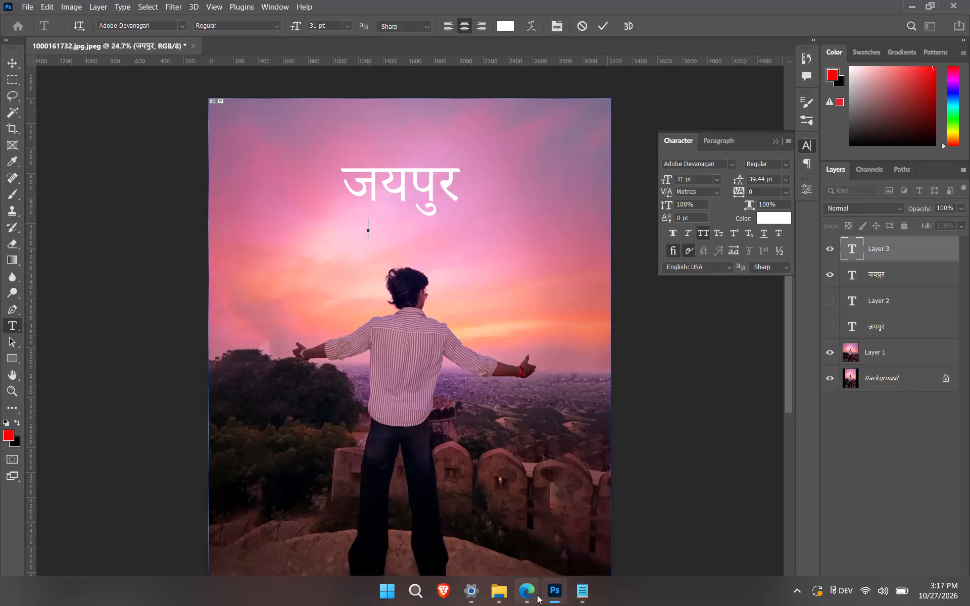
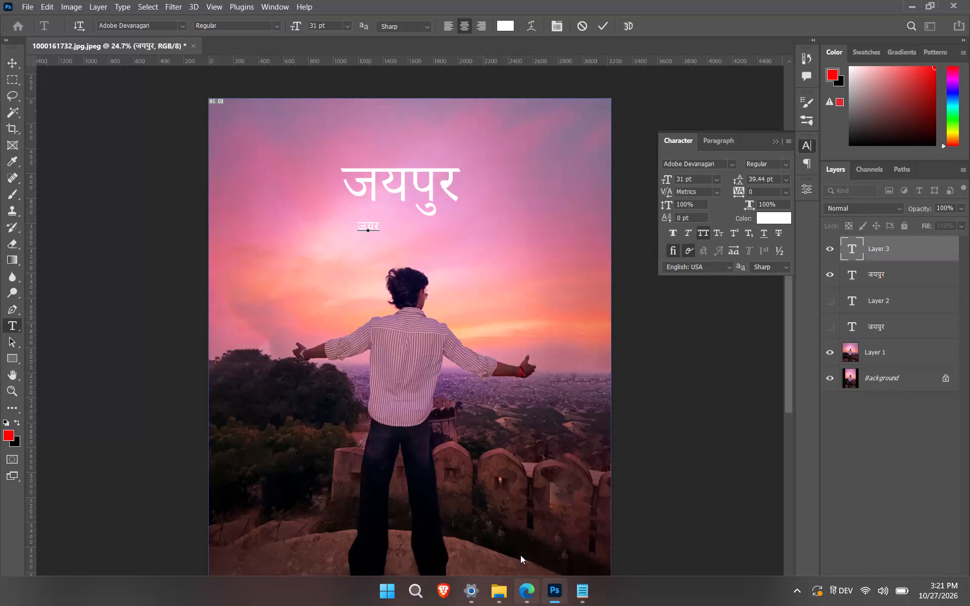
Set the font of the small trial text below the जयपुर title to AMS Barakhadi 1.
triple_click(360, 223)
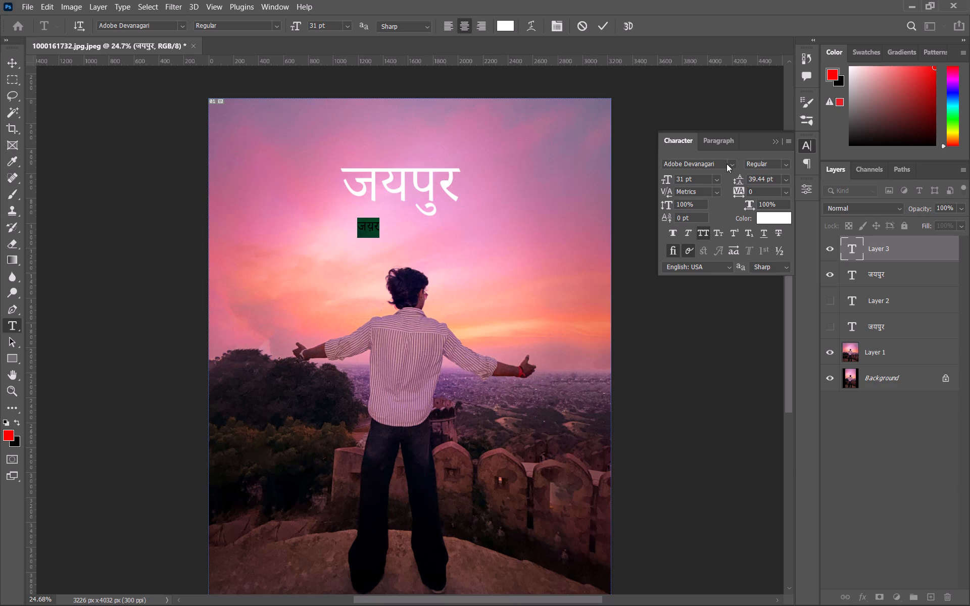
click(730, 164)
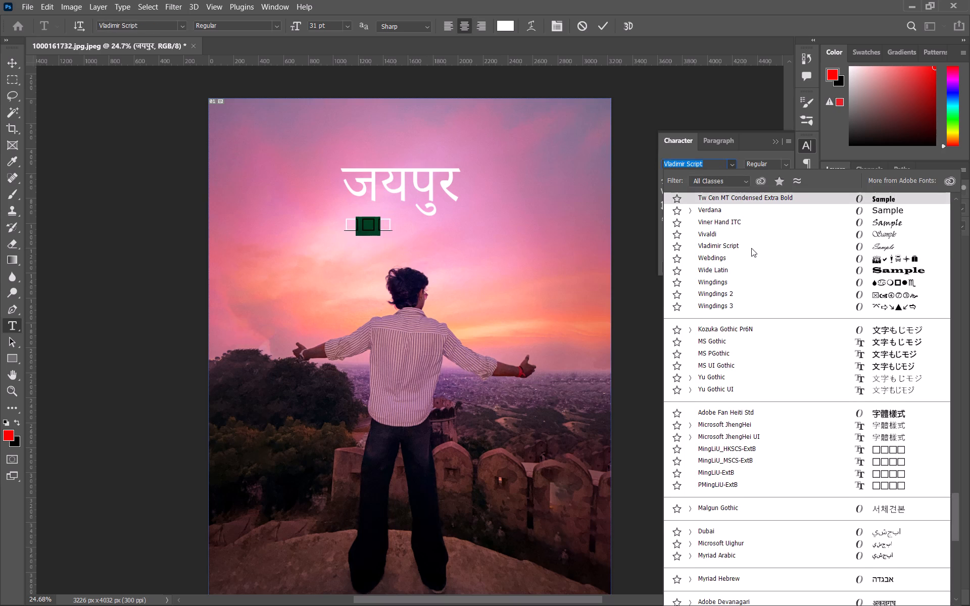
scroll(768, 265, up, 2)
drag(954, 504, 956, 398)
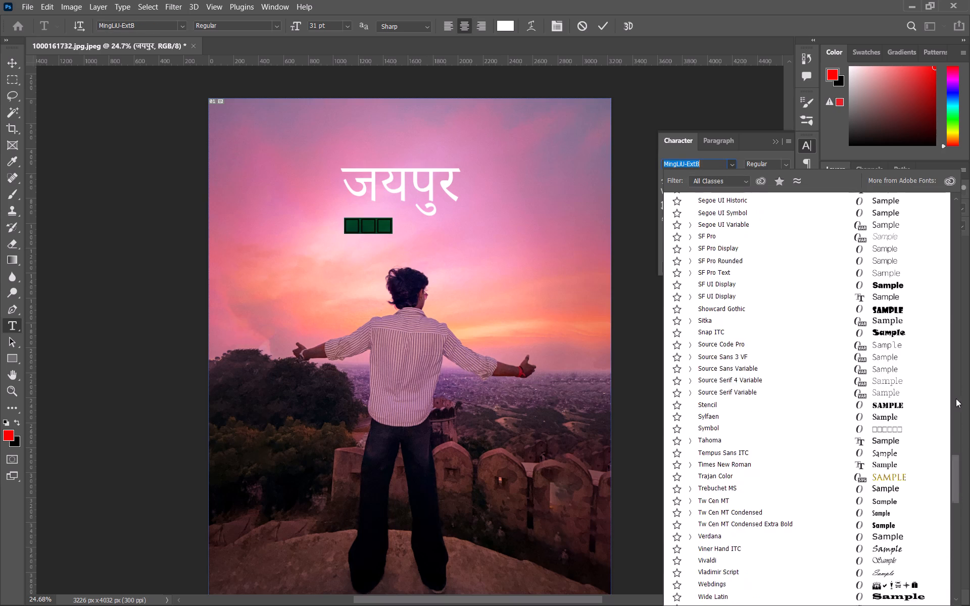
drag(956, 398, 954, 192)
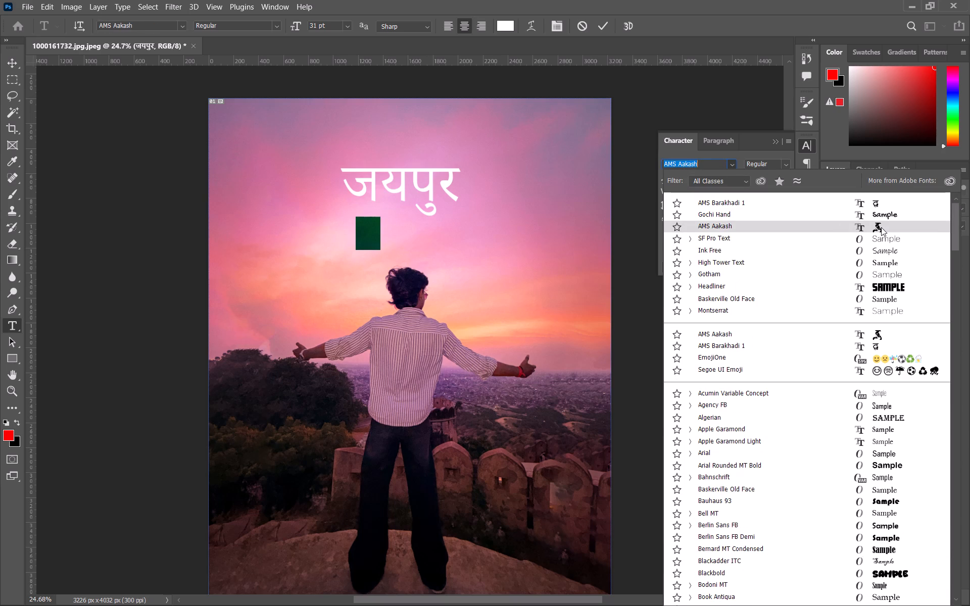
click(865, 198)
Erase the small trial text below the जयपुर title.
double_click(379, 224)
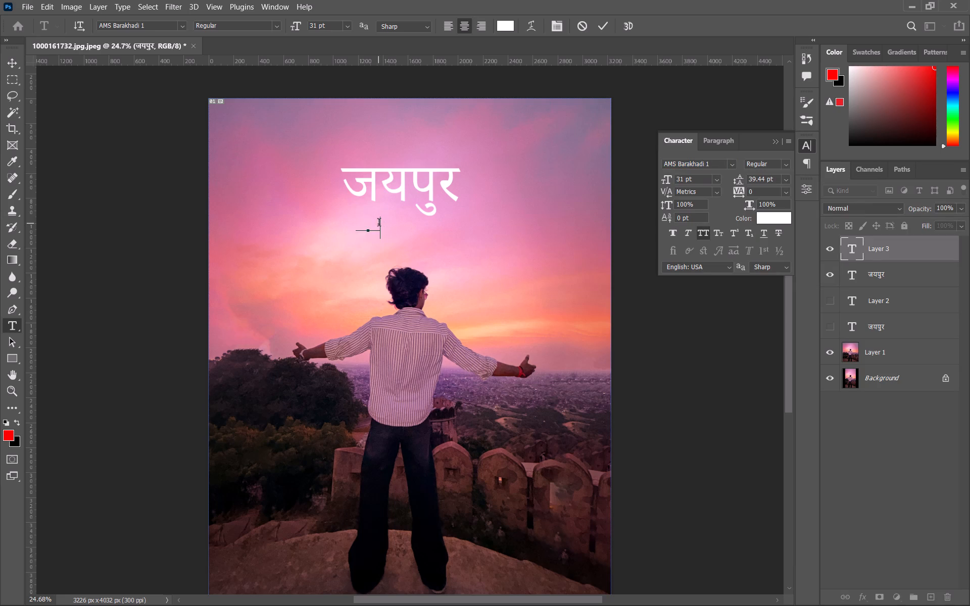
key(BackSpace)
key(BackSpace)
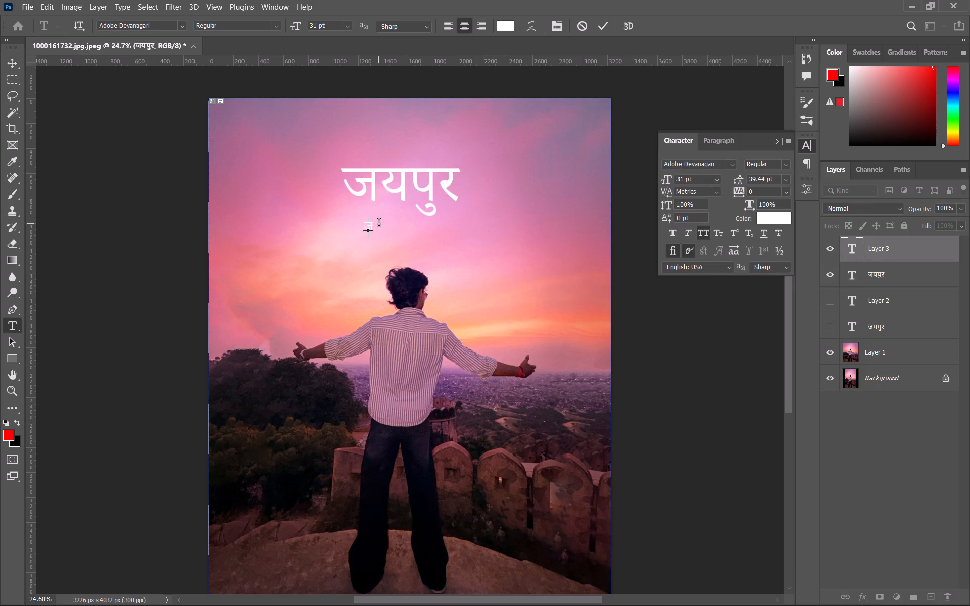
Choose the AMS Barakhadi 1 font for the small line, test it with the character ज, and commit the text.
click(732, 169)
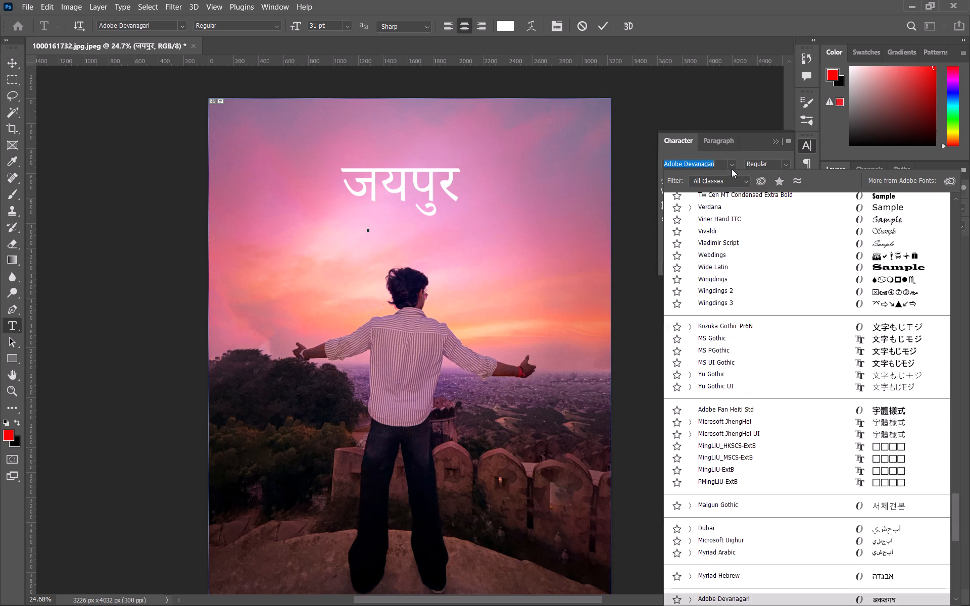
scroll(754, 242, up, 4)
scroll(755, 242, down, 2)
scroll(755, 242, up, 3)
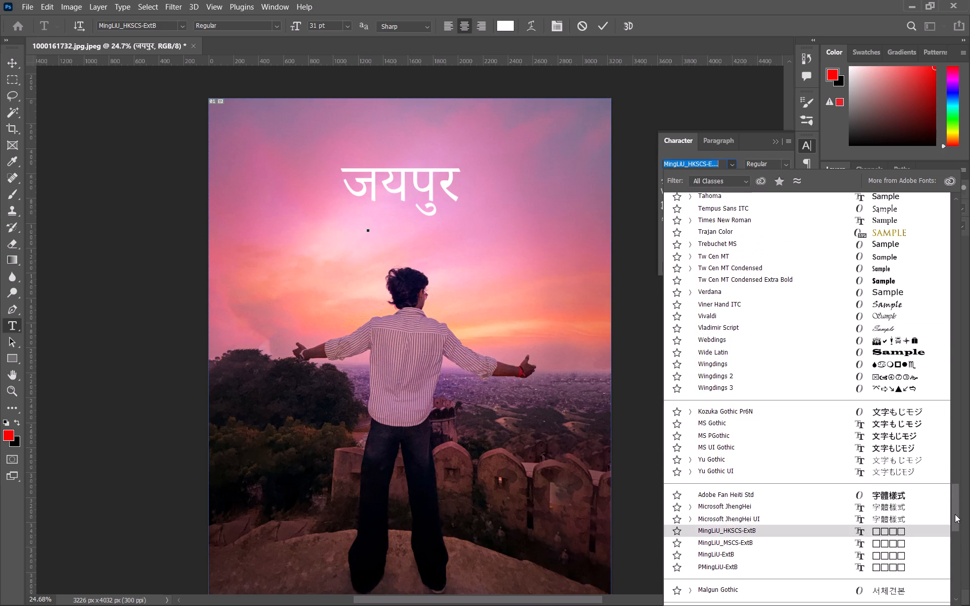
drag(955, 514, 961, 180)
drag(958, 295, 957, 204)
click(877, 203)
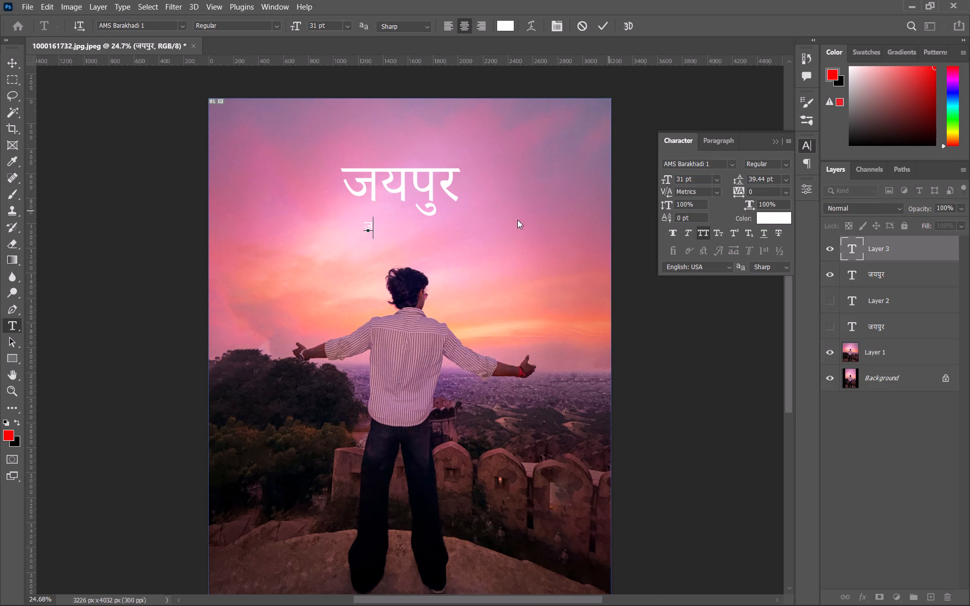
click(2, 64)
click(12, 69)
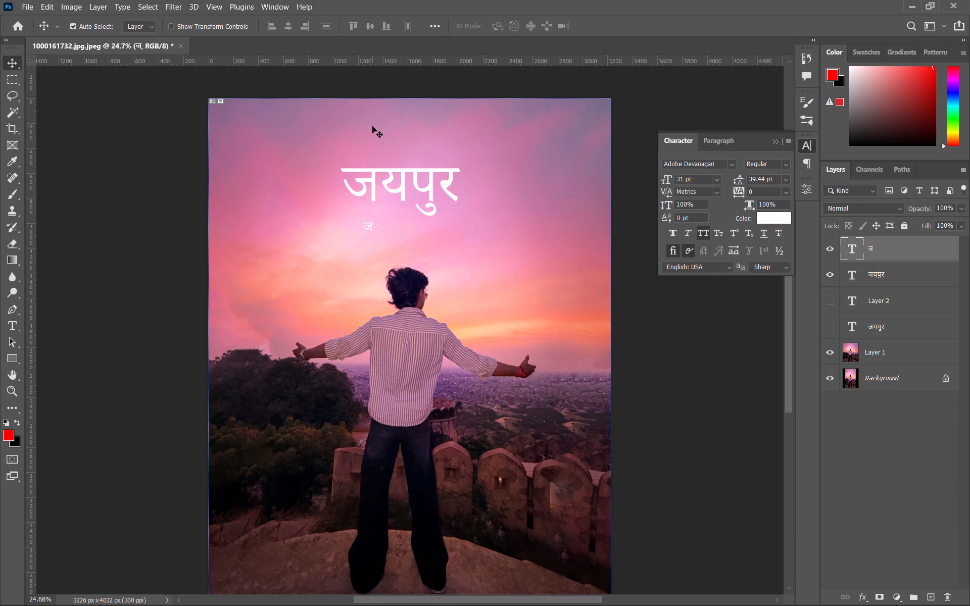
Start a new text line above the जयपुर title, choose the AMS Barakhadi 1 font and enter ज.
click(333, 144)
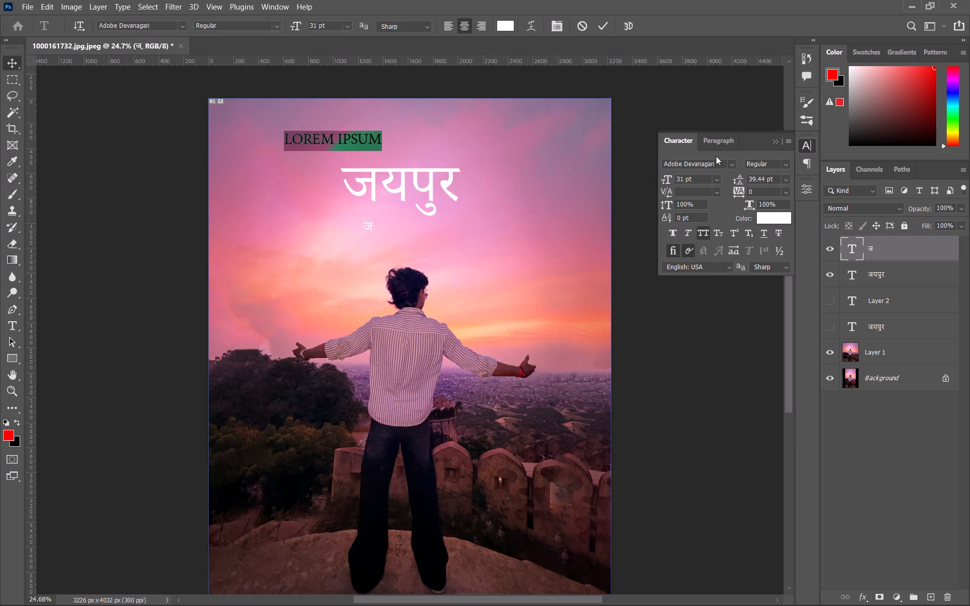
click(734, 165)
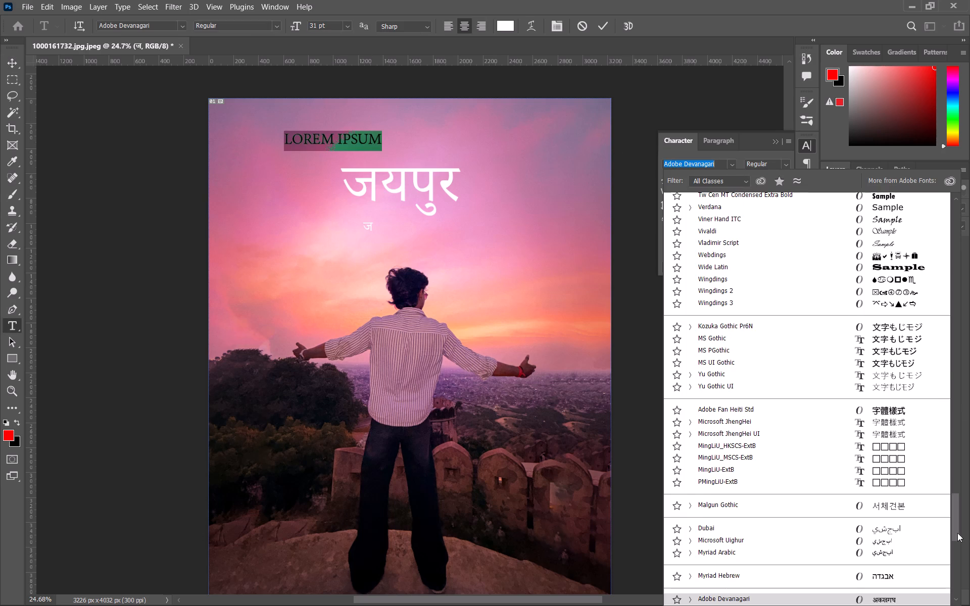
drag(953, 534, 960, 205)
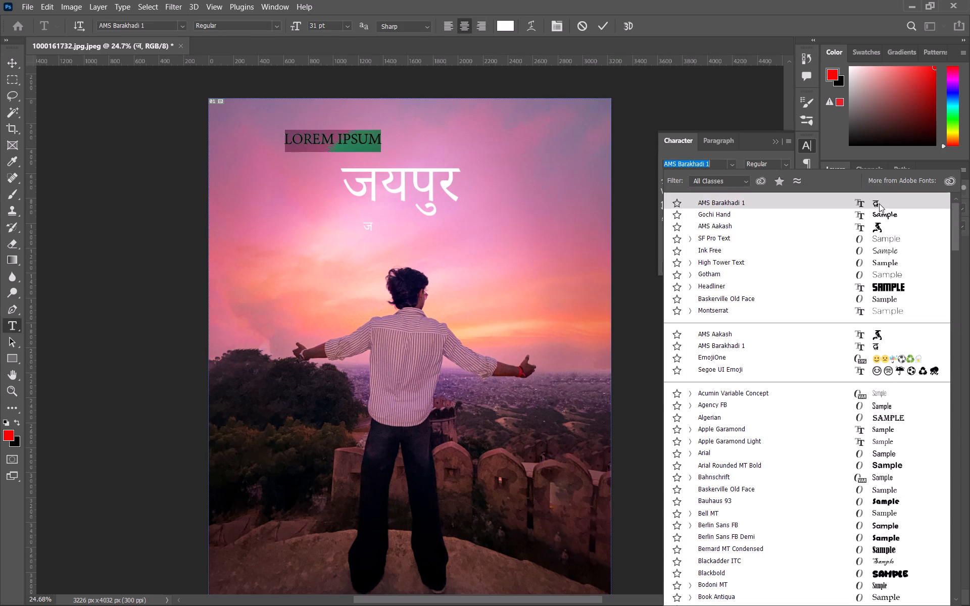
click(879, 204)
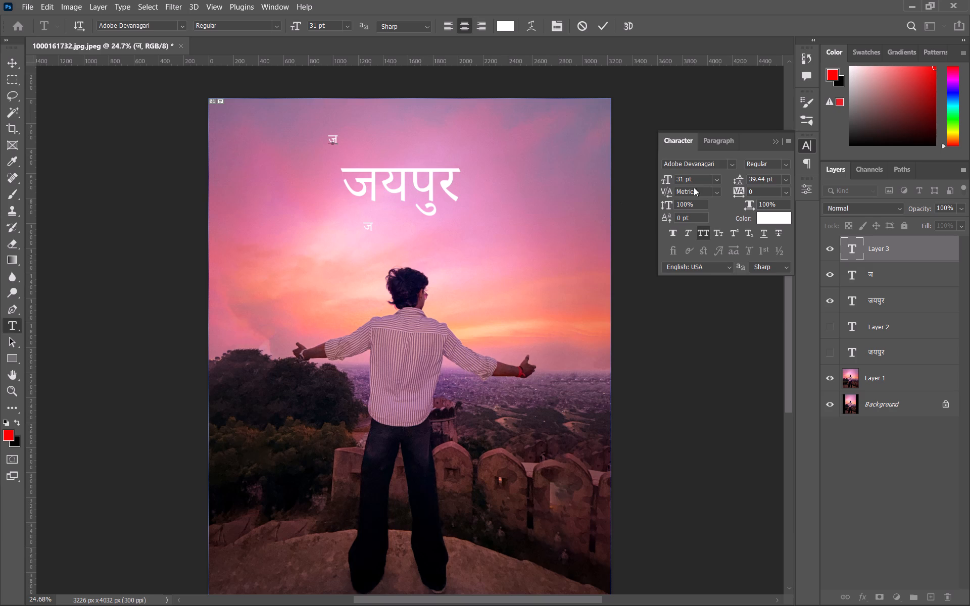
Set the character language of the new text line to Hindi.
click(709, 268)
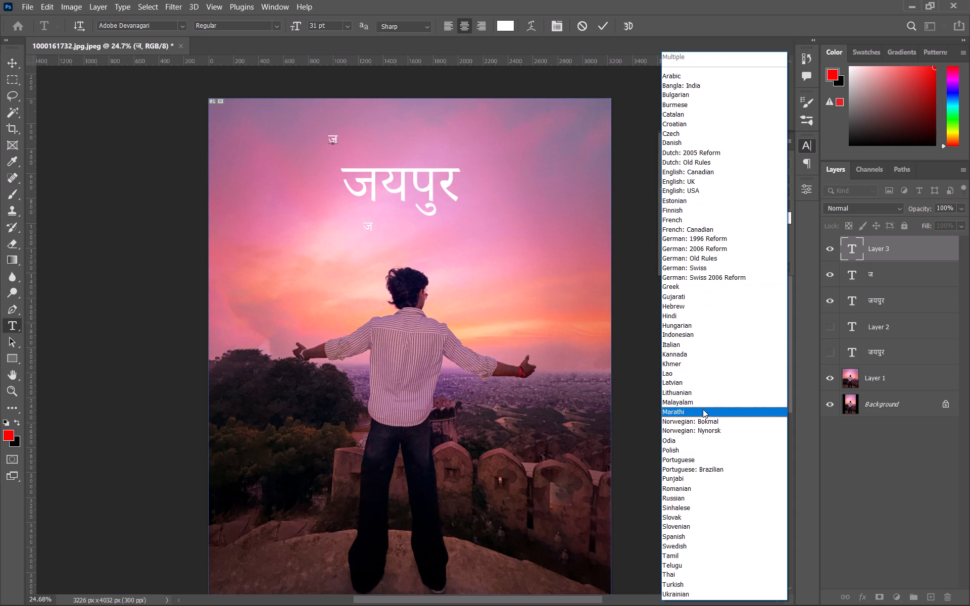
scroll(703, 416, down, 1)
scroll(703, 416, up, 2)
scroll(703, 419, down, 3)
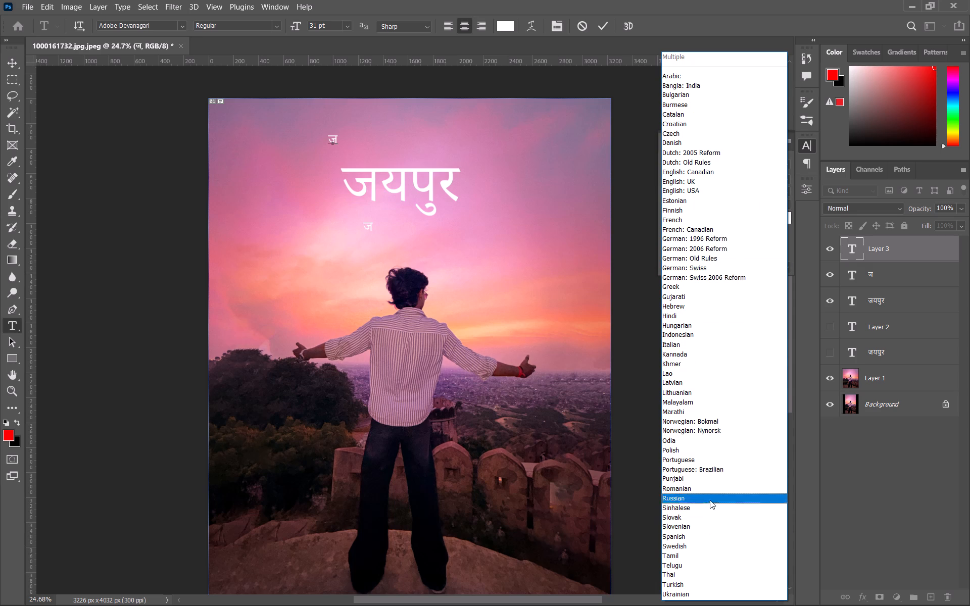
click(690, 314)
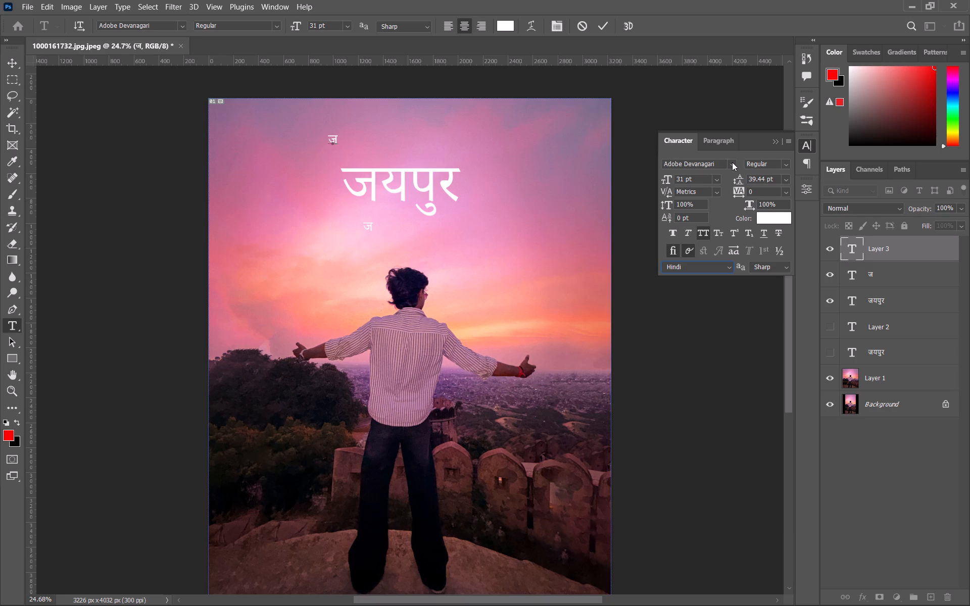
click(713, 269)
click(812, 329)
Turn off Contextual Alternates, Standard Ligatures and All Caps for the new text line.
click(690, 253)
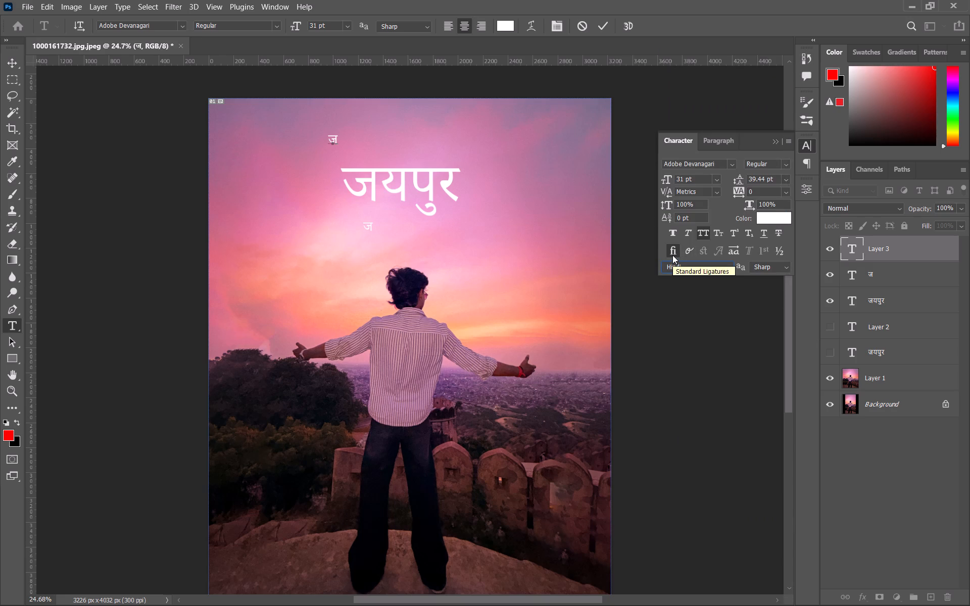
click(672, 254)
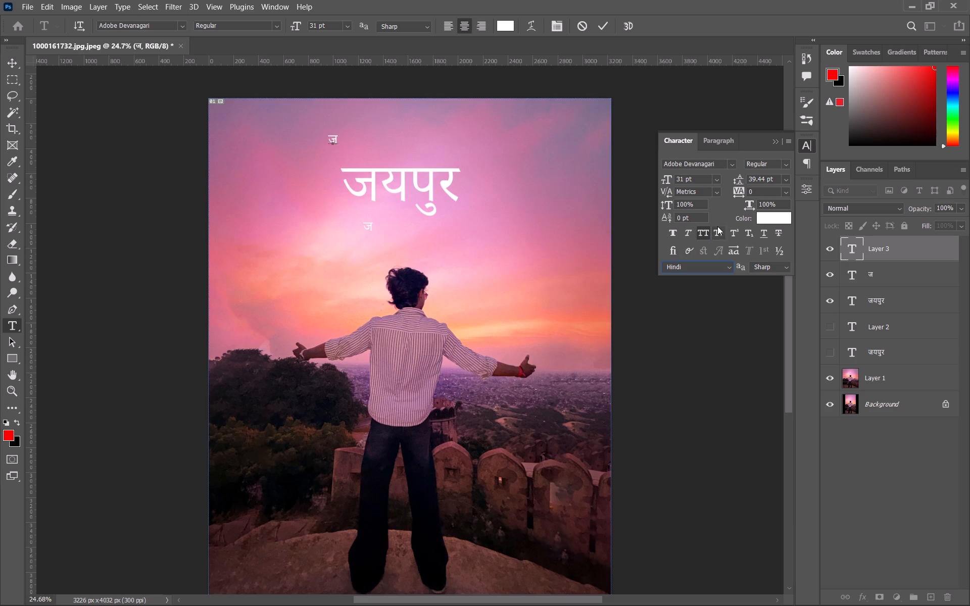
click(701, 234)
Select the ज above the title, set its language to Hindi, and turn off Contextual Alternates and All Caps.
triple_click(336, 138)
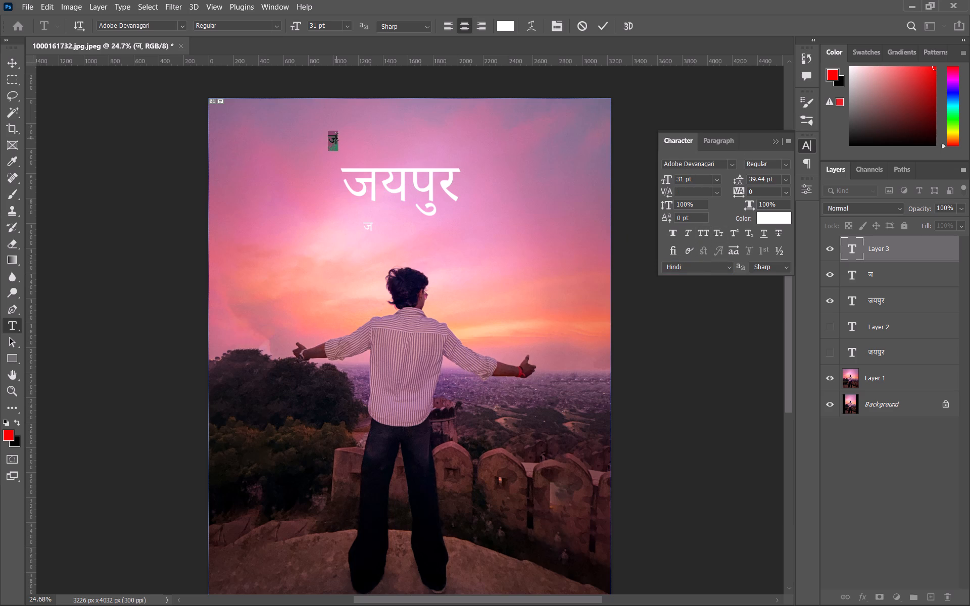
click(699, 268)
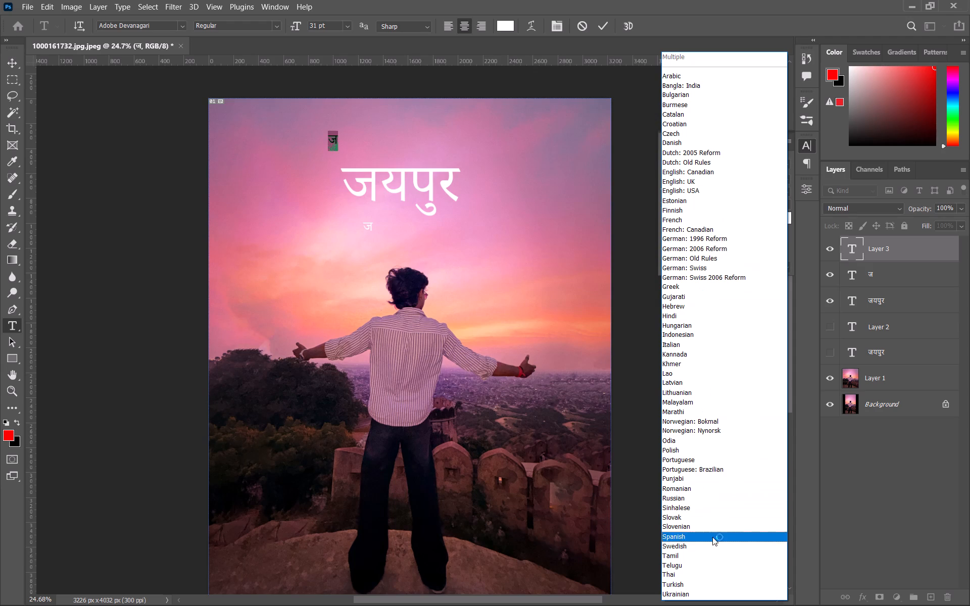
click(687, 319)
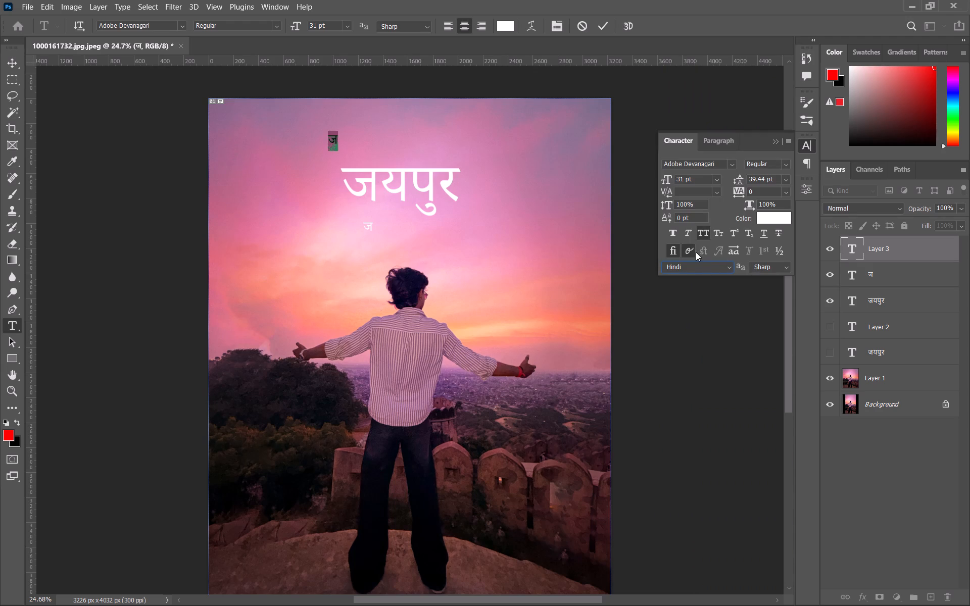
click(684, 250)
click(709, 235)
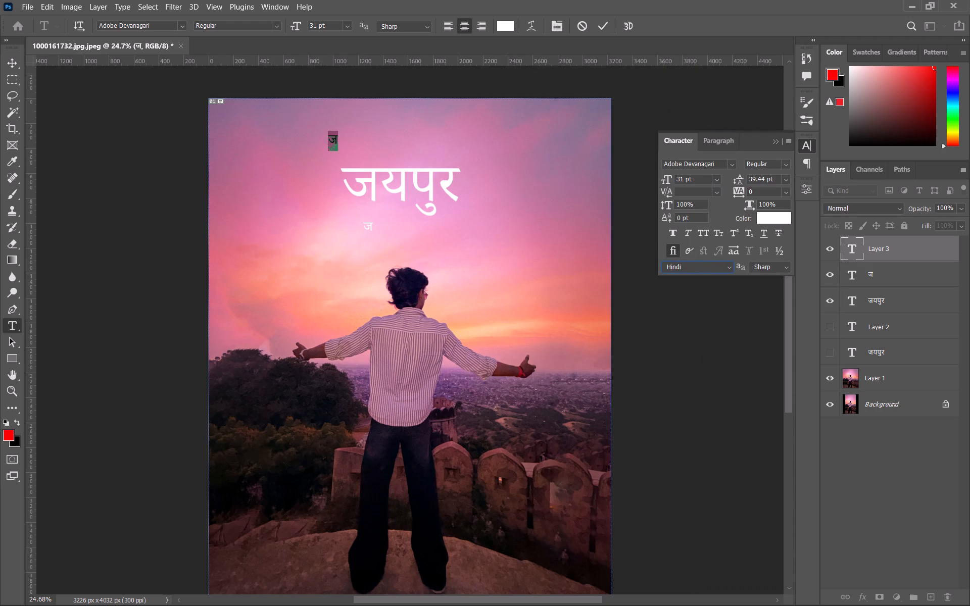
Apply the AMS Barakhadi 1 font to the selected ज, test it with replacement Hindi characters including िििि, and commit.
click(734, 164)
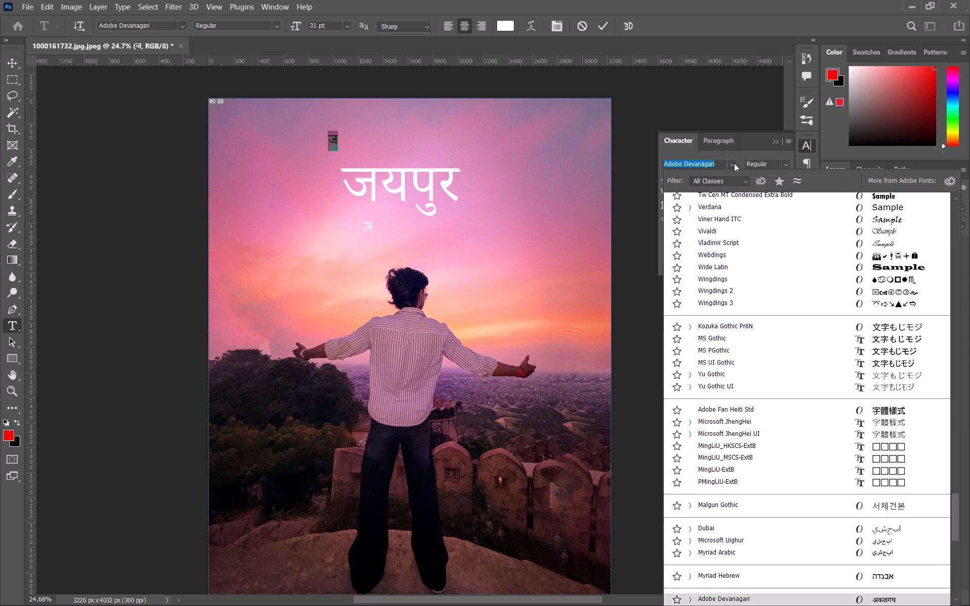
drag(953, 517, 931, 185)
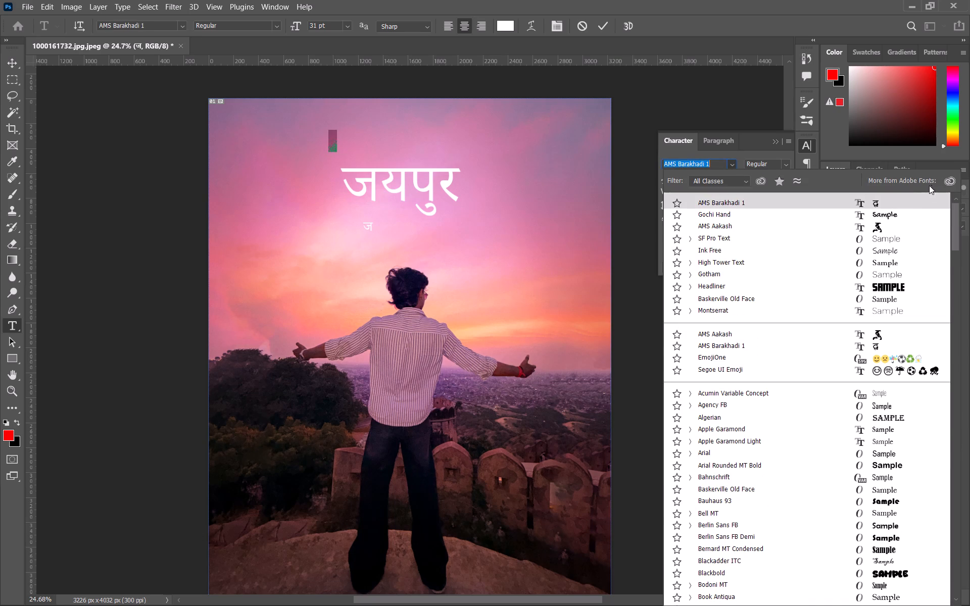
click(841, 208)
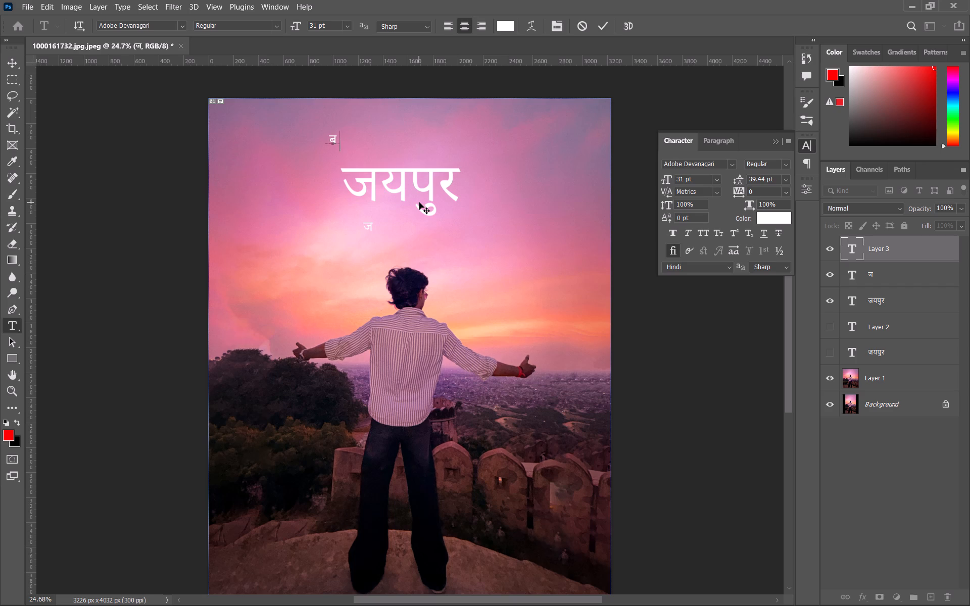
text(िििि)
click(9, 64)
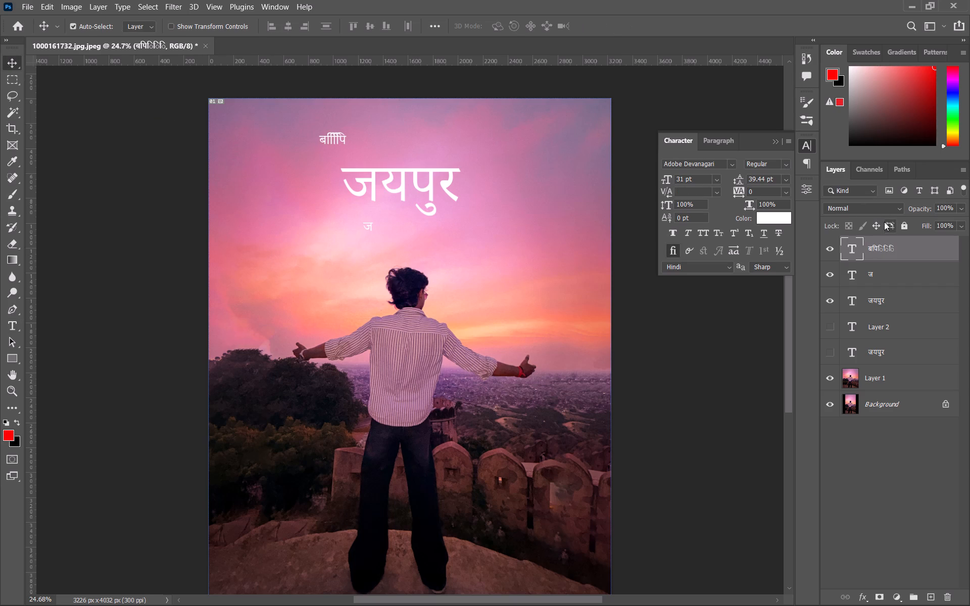
Delete the two small trial text layers, keeping the जयपुर title layer.
key(Delete)
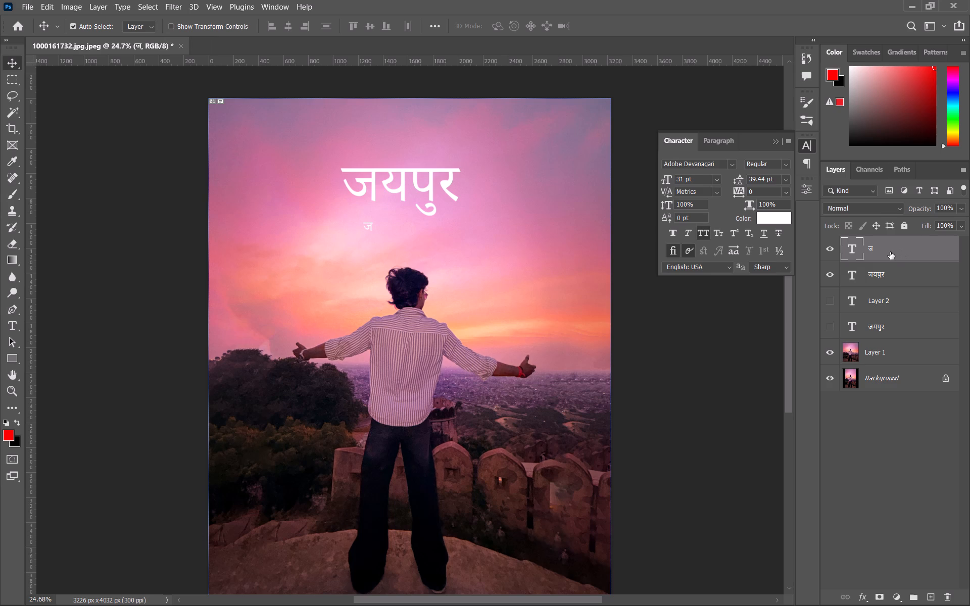
key(Delete)
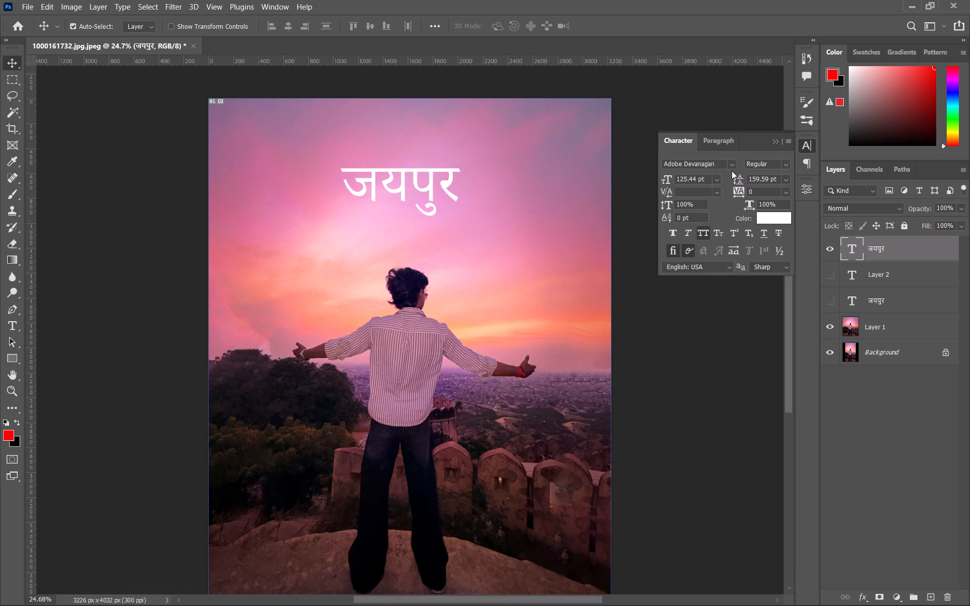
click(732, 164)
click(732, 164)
Examine the Preferences pages for Technology Previews, 3D and Type for text engine settings, leaving them unchanged.
key(ctrl+k)
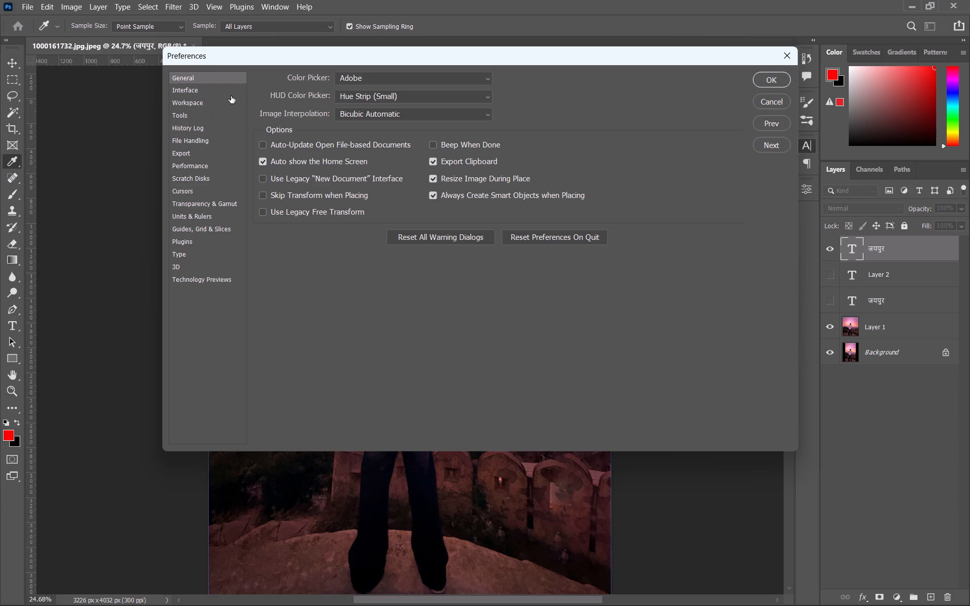
click(203, 277)
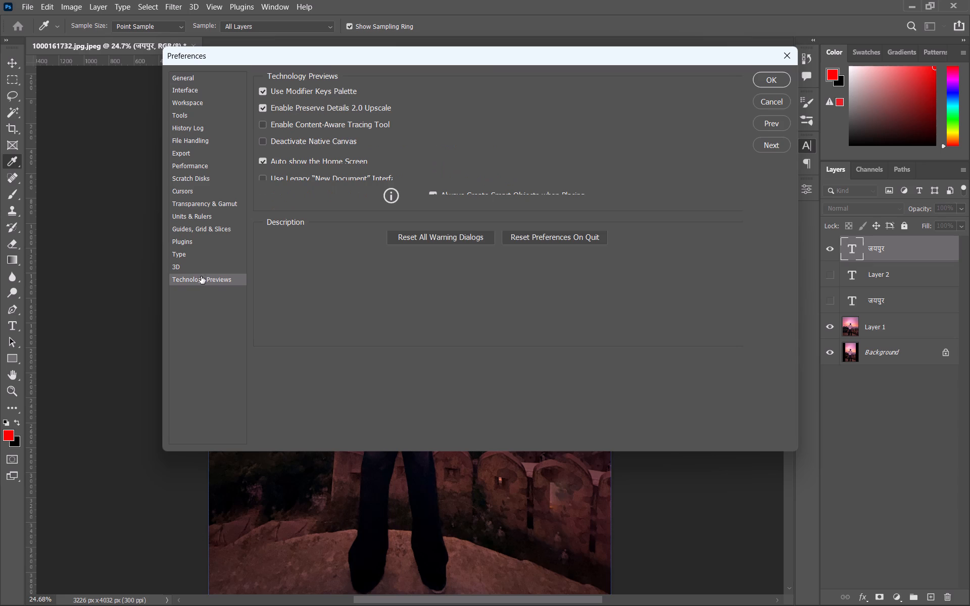
click(190, 265)
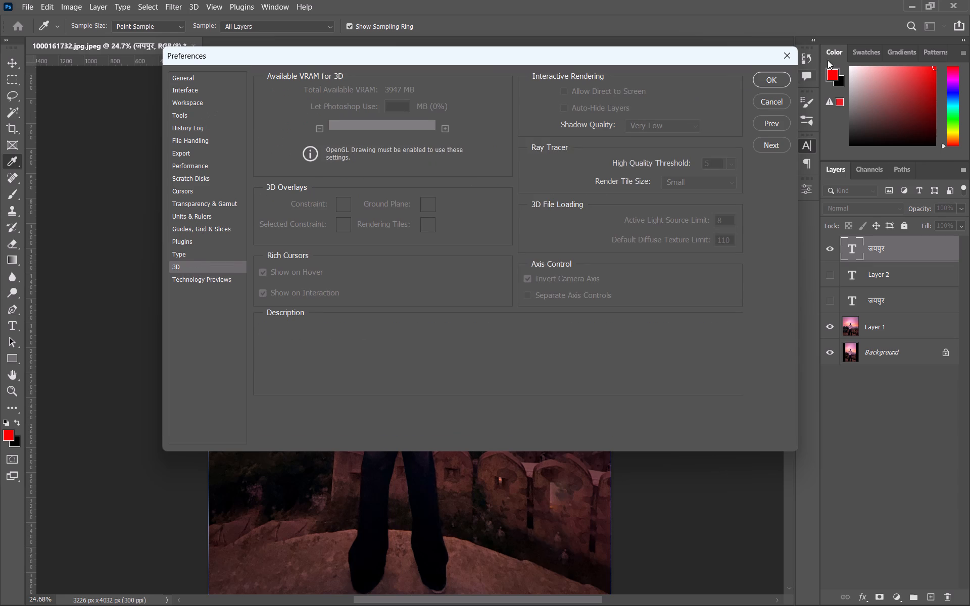
click(42, 5)
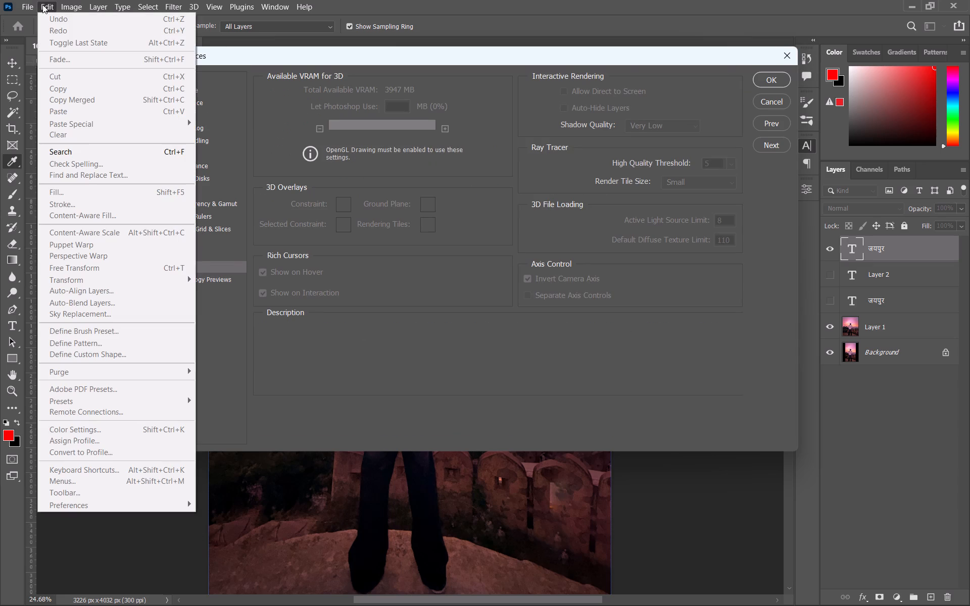
click(793, 56)
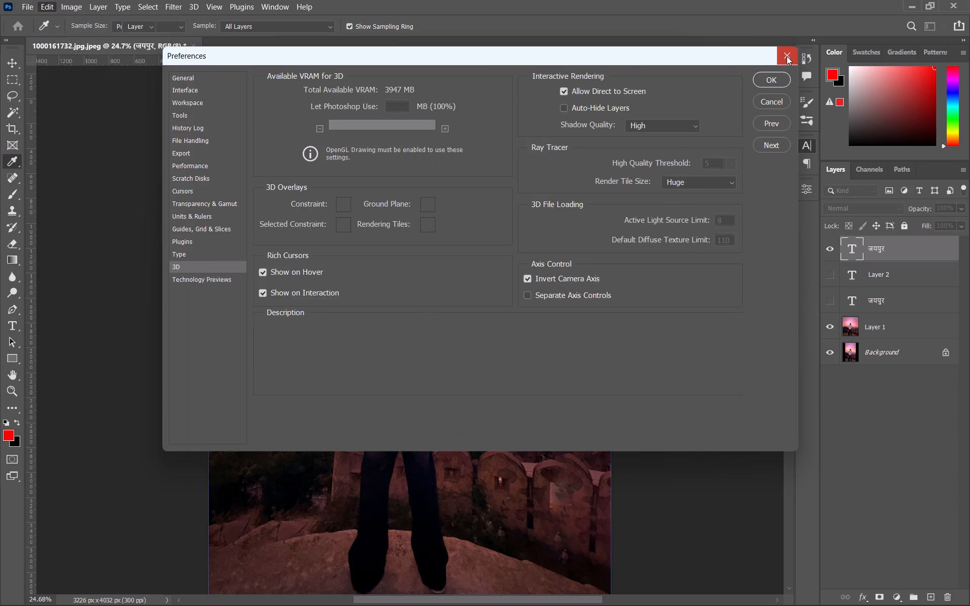
click(786, 57)
click(46, 8)
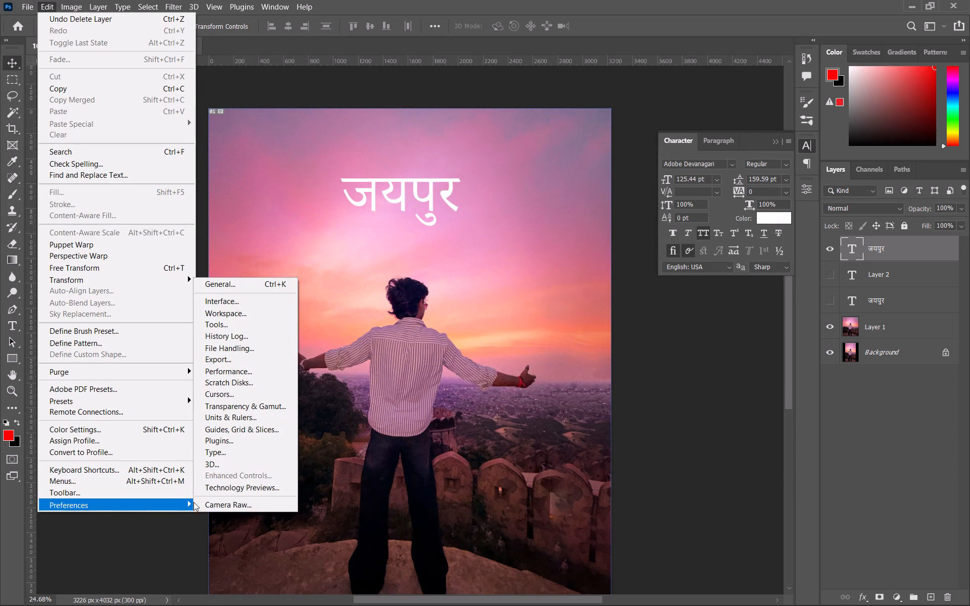
click(241, 450)
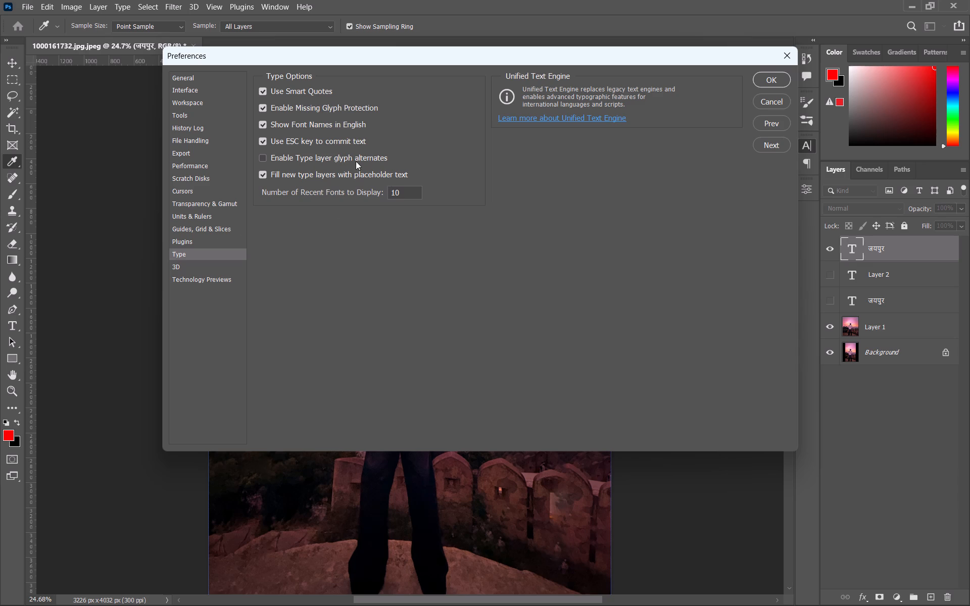
click(780, 54)
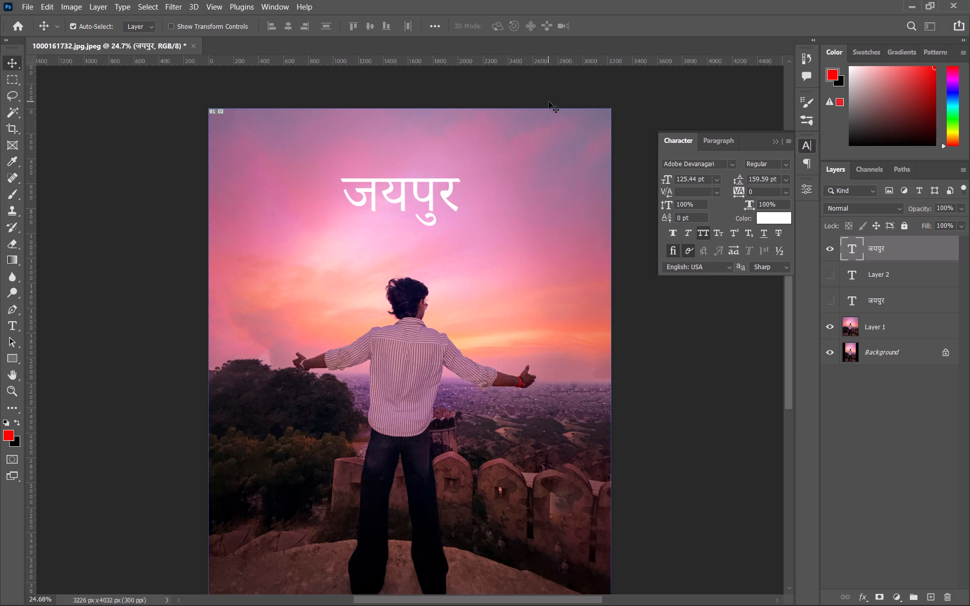
Turn on Middle Eastern Features in the paragraph options for the जयपुर title layer.
click(279, 4)
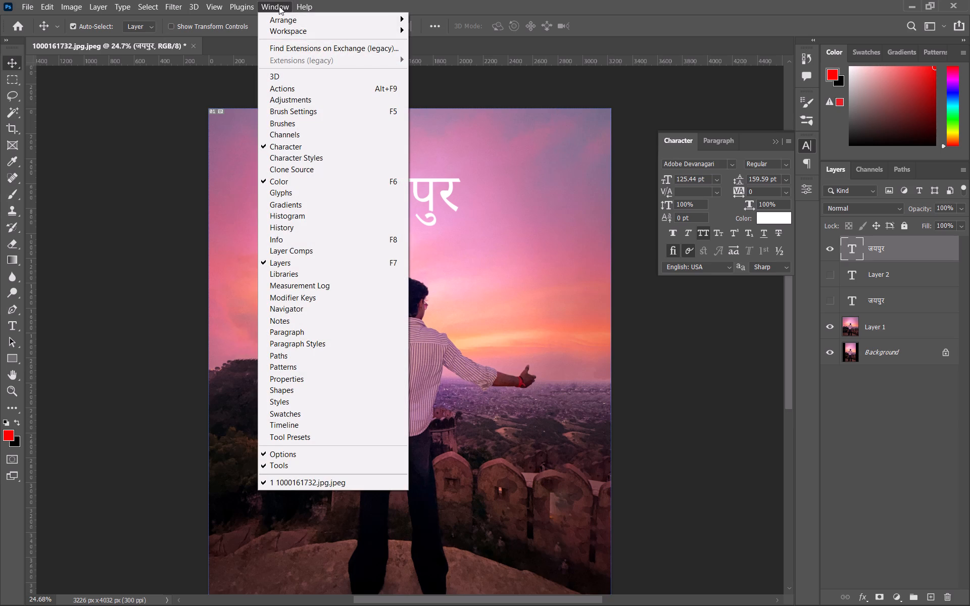
click(268, 331)
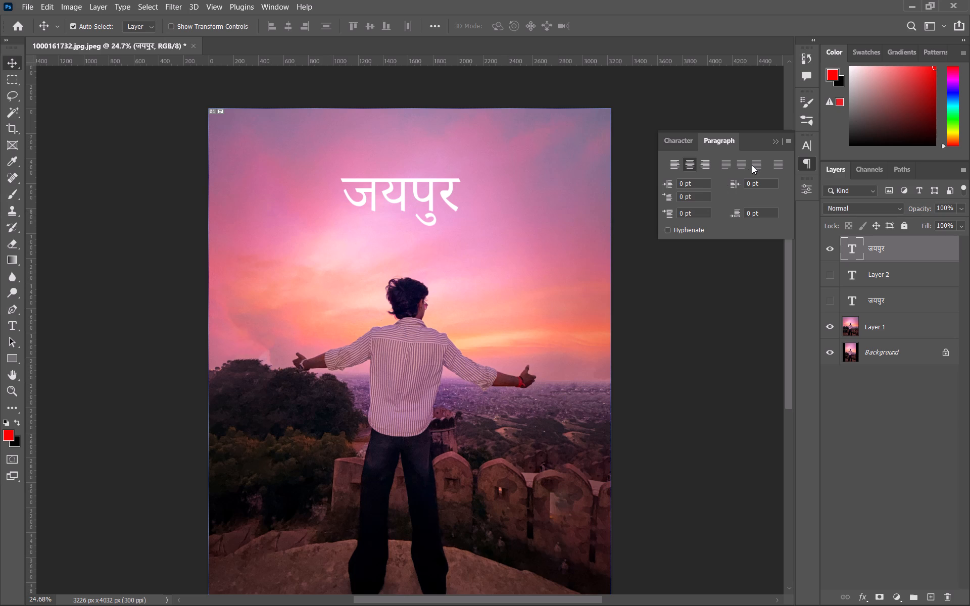
click(789, 137)
right_click(791, 141)
click(791, 141)
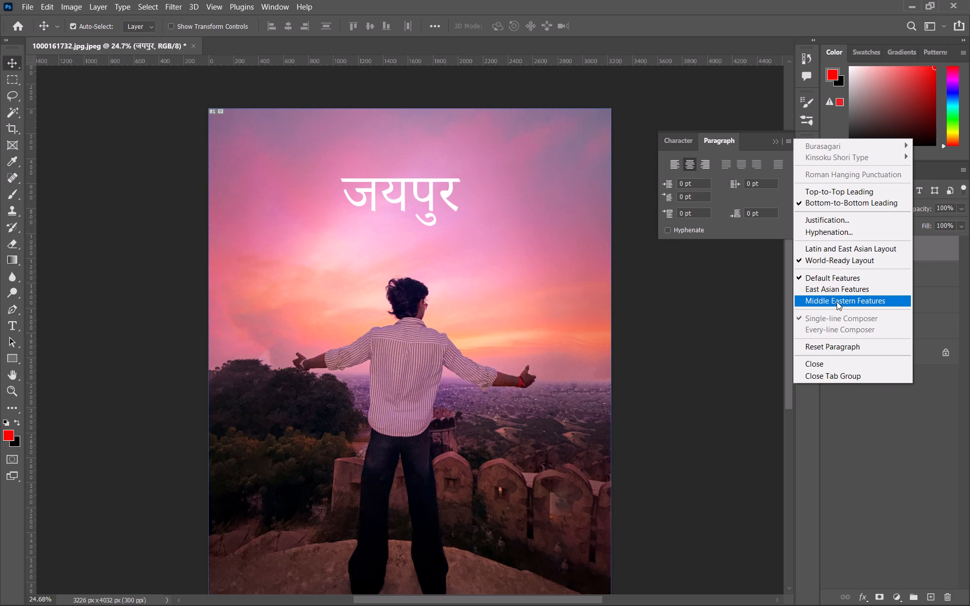
click(837, 301)
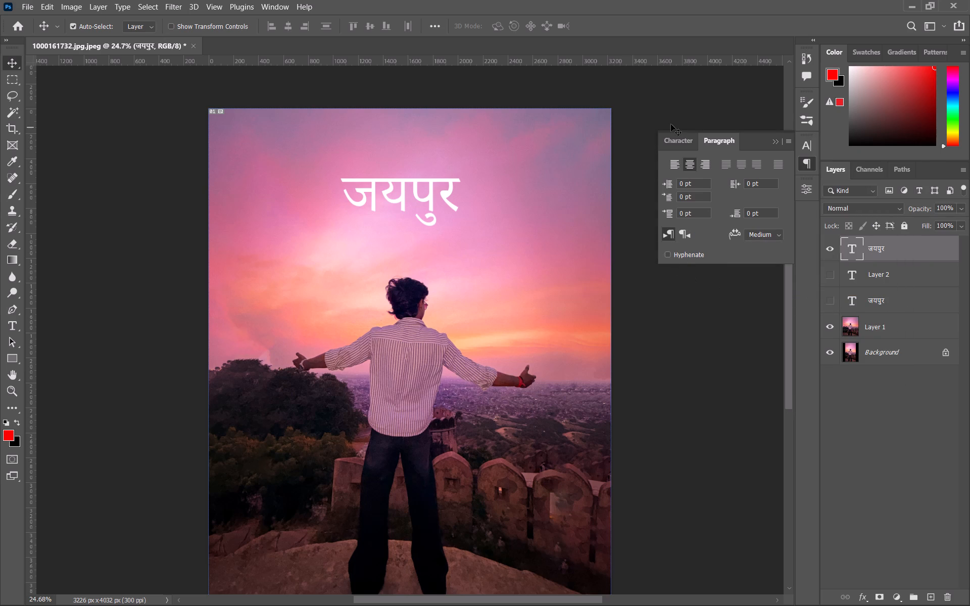
Apply the AMS Aakash font to the जयपुर title.
click(673, 140)
triple_click(404, 192)
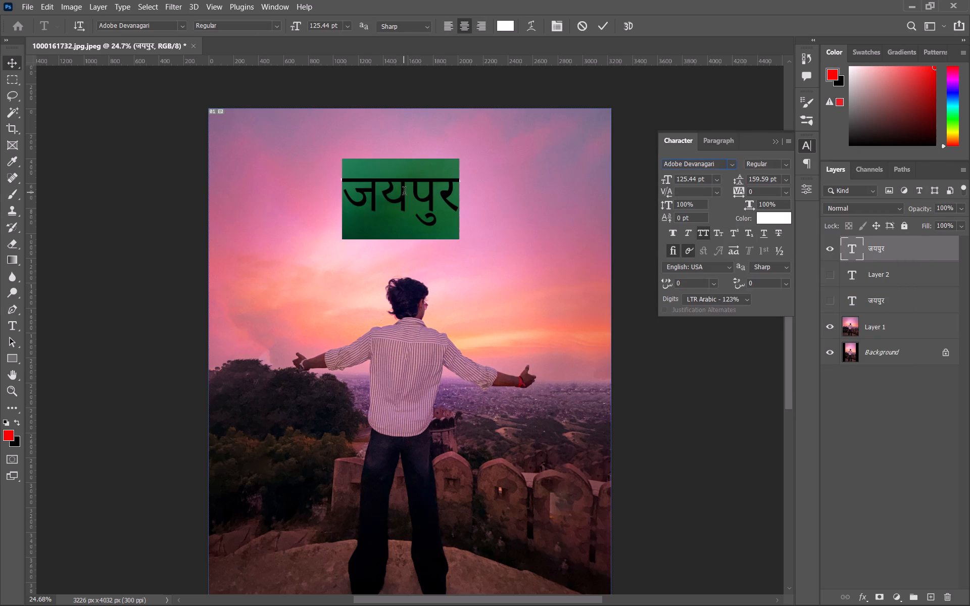
click(14, 62)
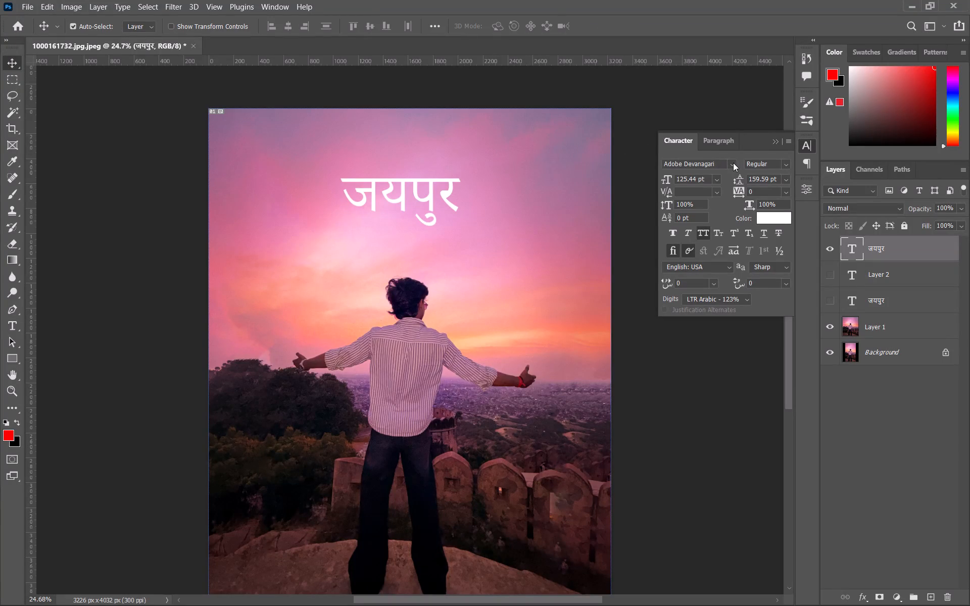
click(732, 163)
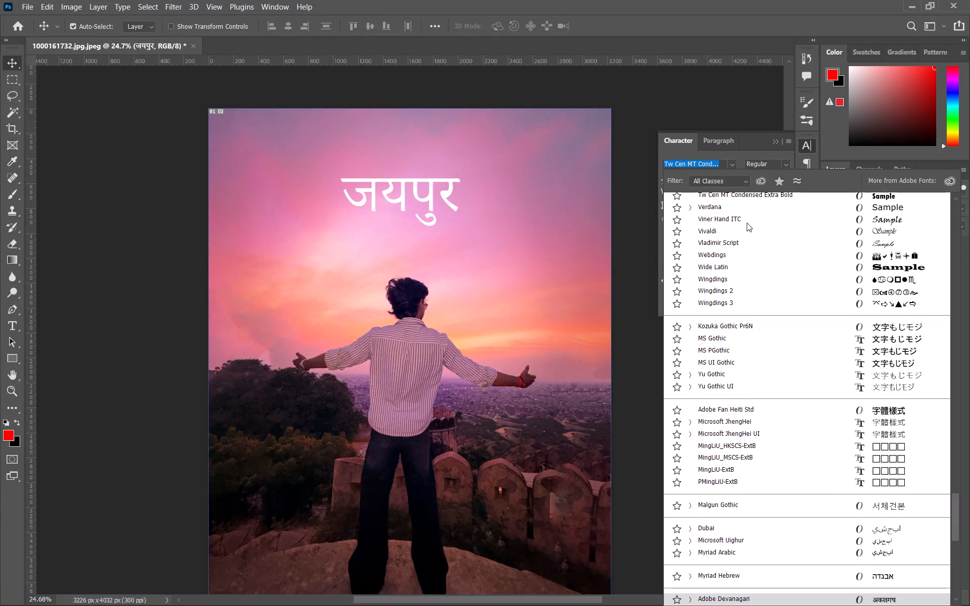
scroll(746, 227, down, 1)
scroll(745, 228, up, 6)
drag(953, 494, 953, 487)
drag(953, 478, 953, 306)
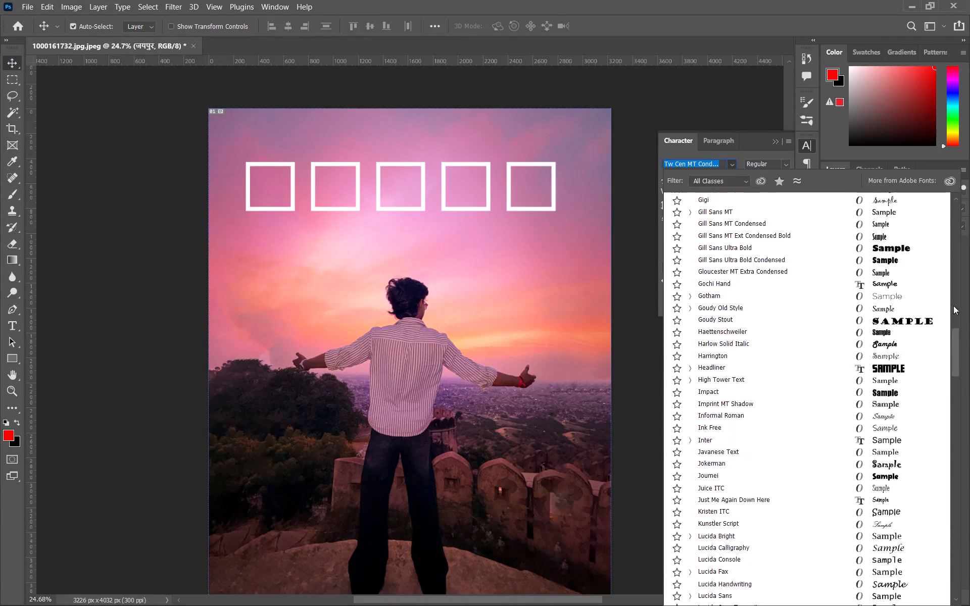
drag(953, 306, 940, 201)
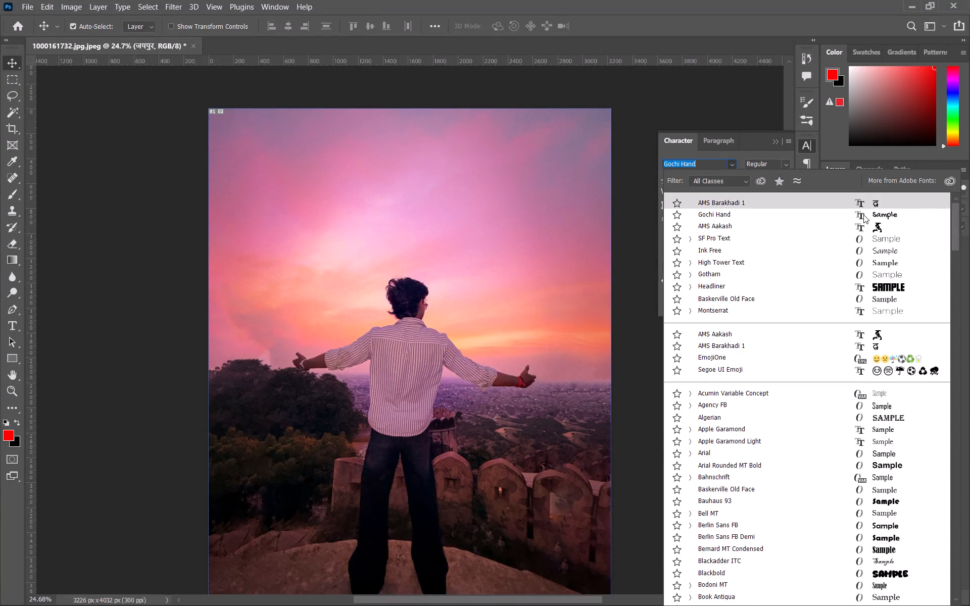
click(736, 227)
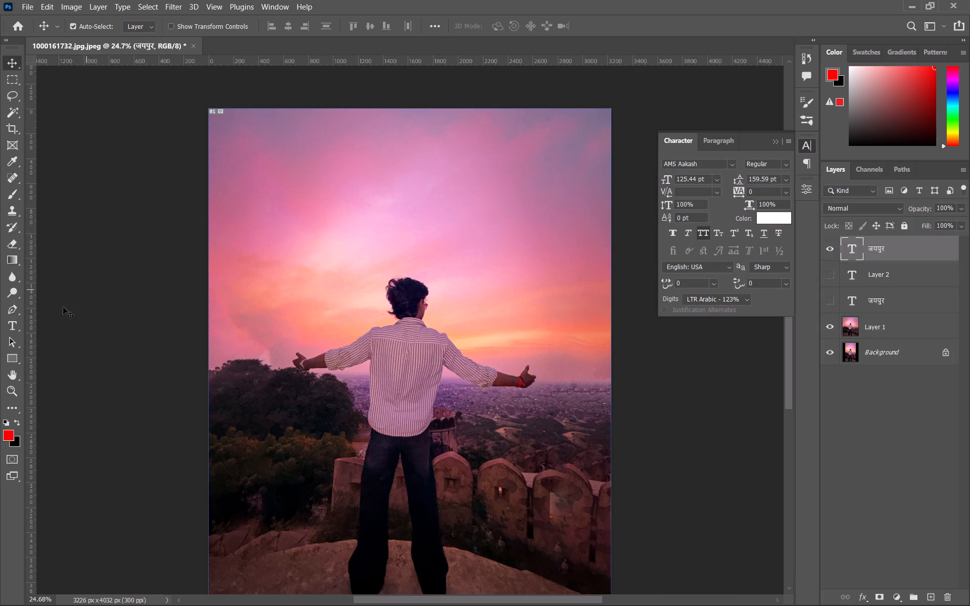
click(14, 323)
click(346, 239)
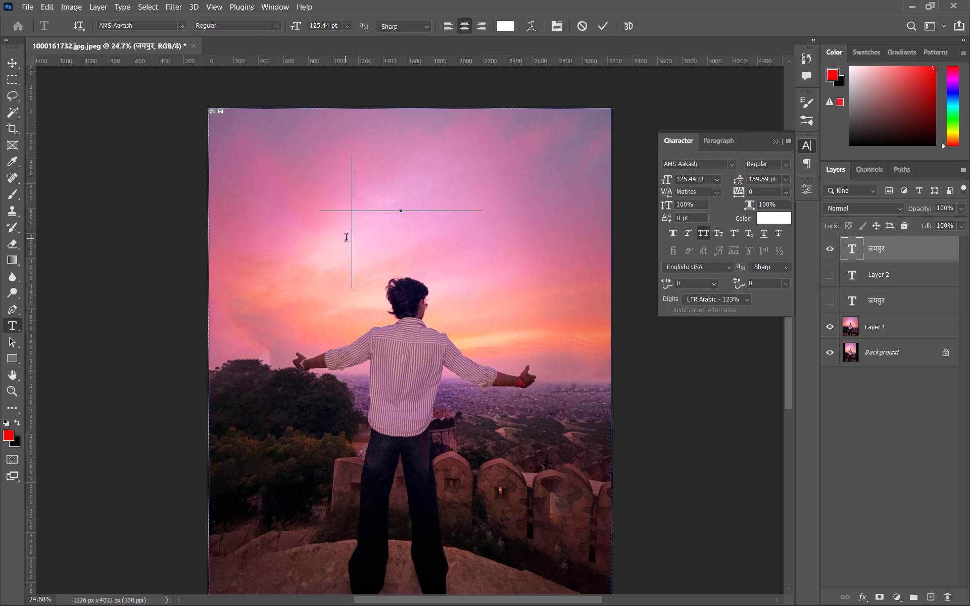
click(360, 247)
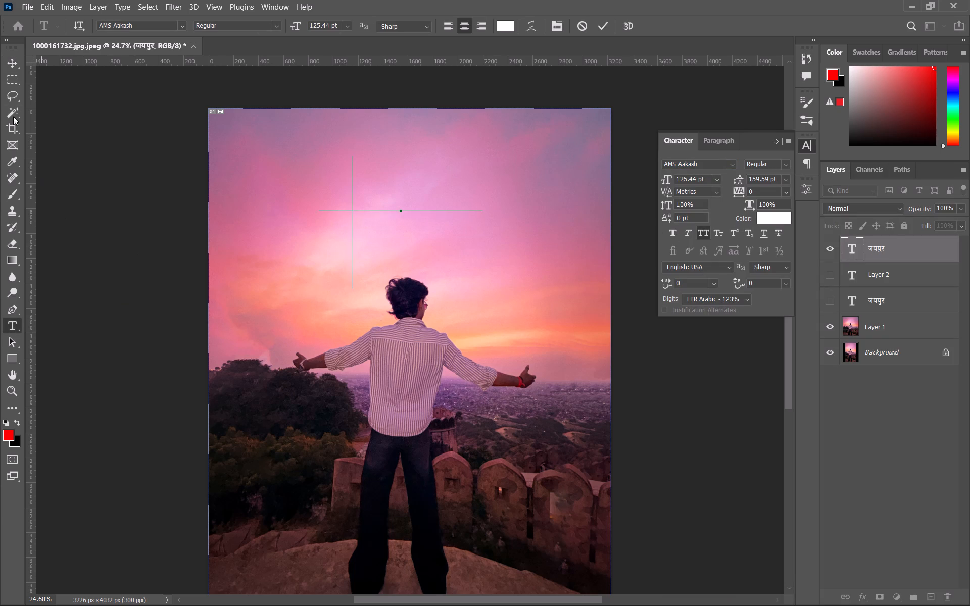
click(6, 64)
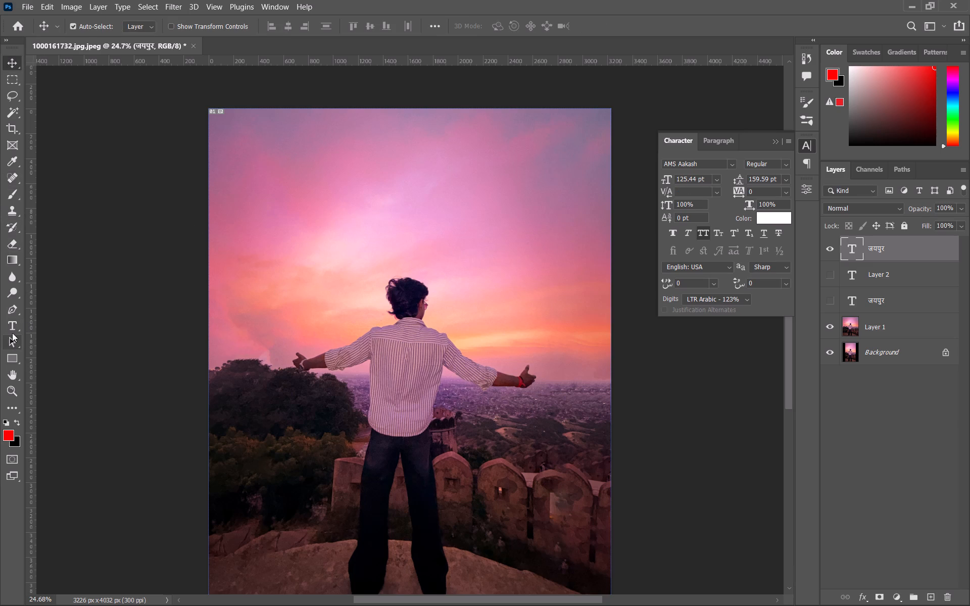
Start a new text layer in the sky beside the man's head, enter a trial Hindi character, and clear it.
click(12, 323)
click(288, 280)
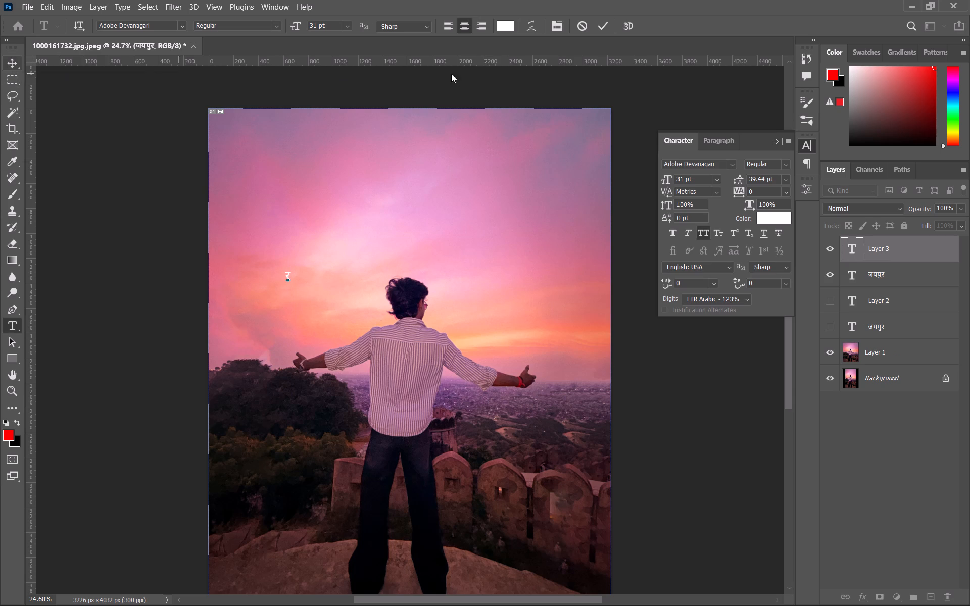
click(806, 142)
key(Delete)
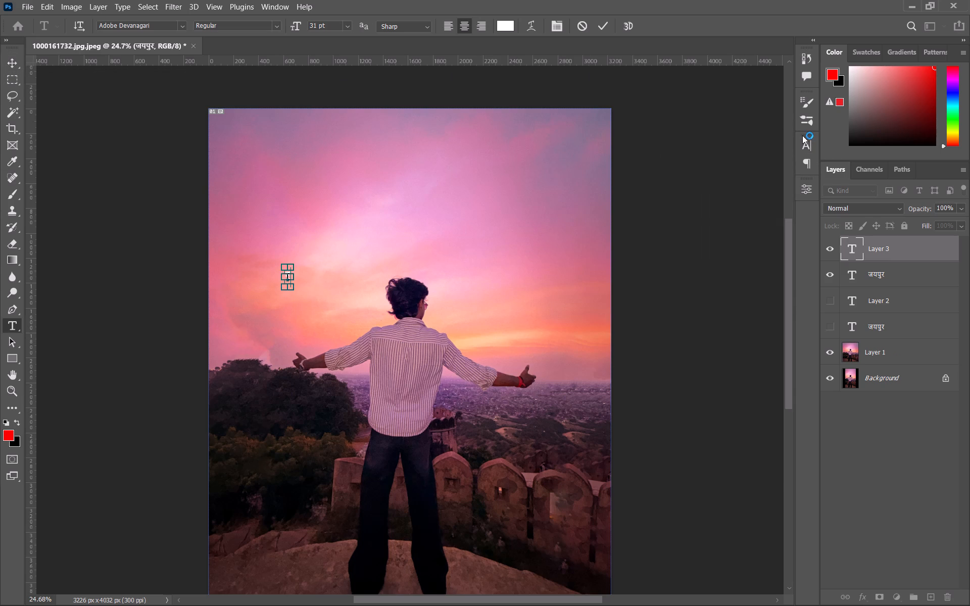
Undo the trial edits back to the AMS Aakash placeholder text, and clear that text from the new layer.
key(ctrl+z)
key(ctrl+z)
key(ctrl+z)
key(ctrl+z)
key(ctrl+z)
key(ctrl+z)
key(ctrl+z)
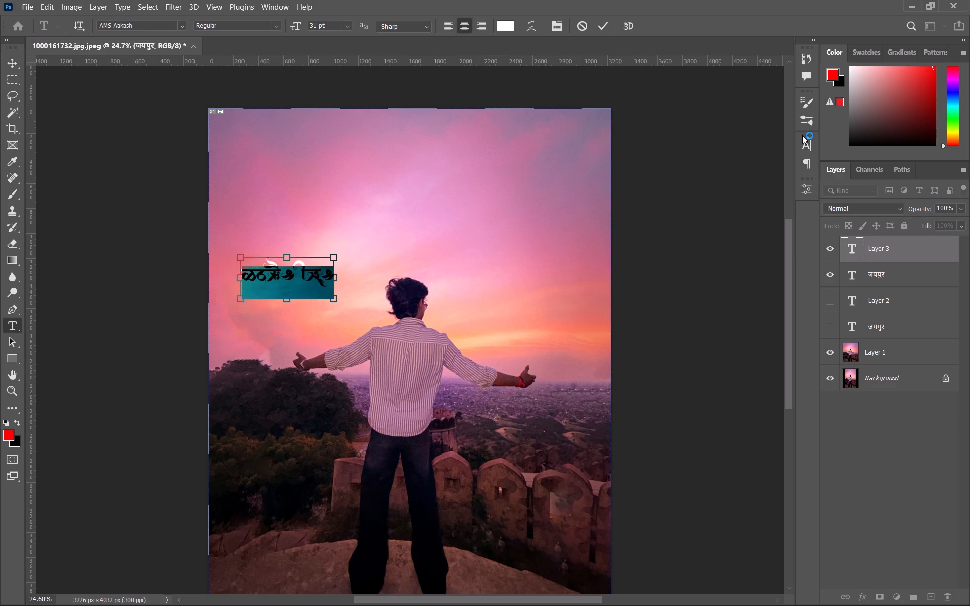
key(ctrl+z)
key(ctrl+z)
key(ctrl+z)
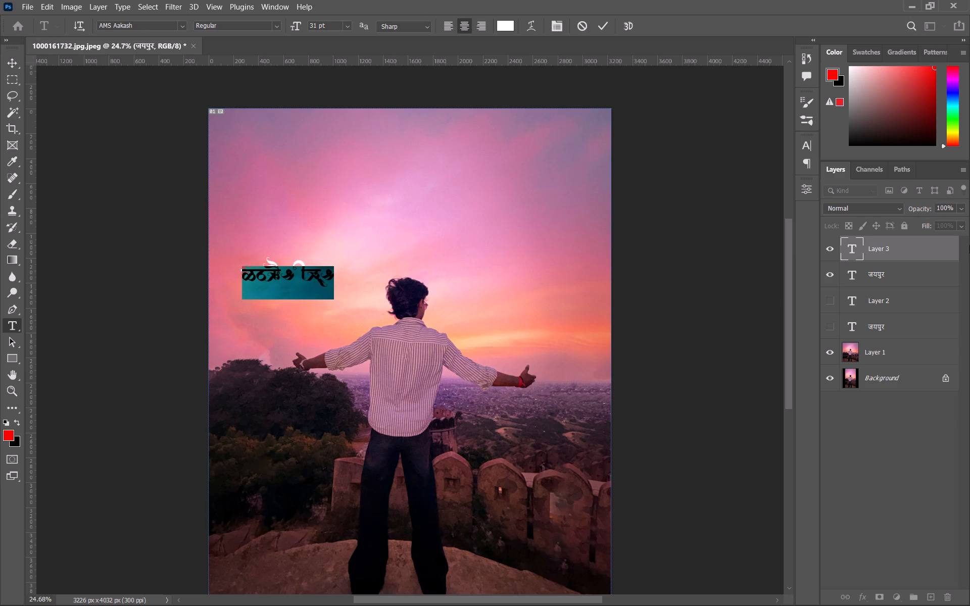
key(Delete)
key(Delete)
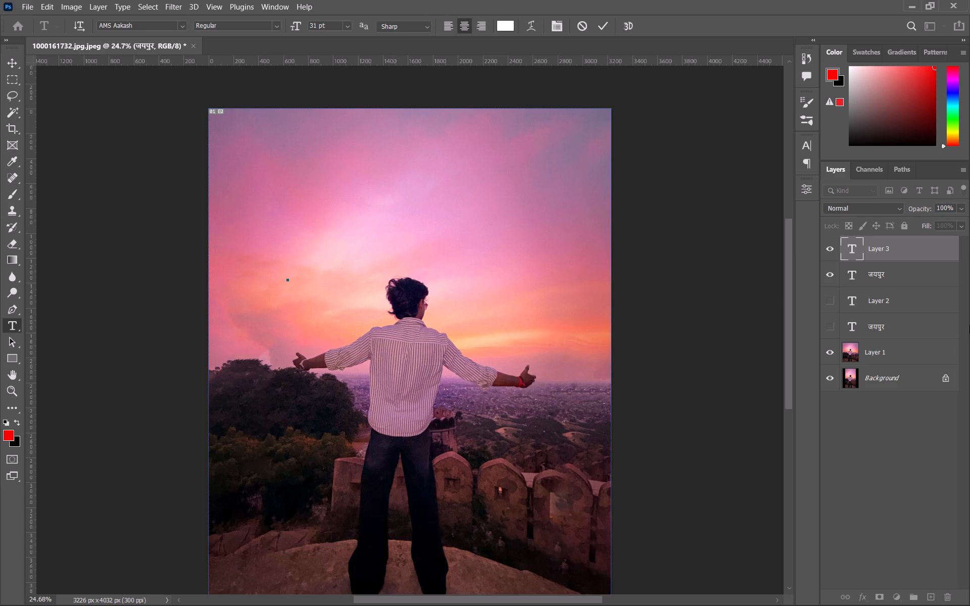
Show the two hidden text layers and delete the lower जयपुर layer just above Layer 1.
click(832, 337)
click(829, 299)
click(893, 319)
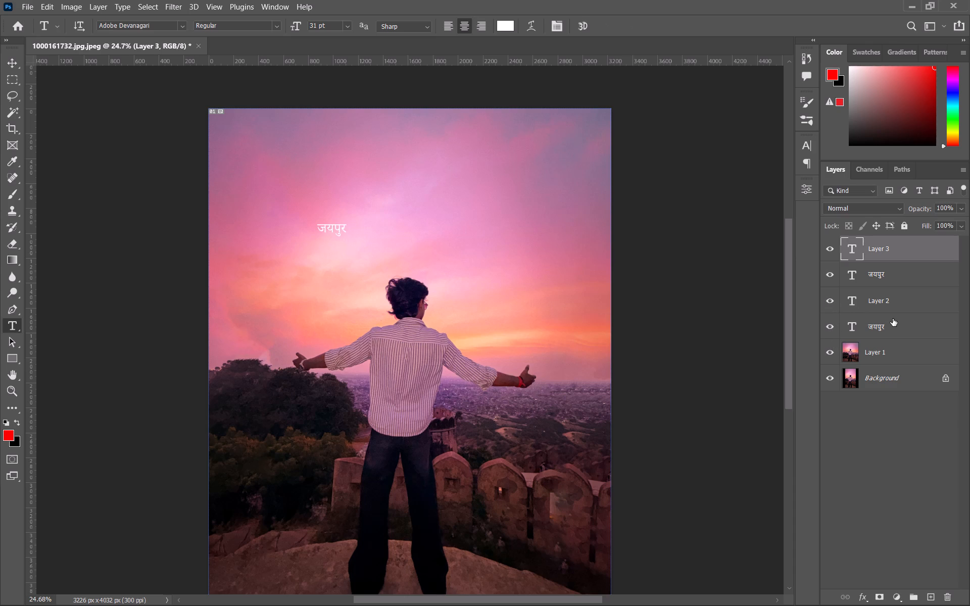
key(Delete)
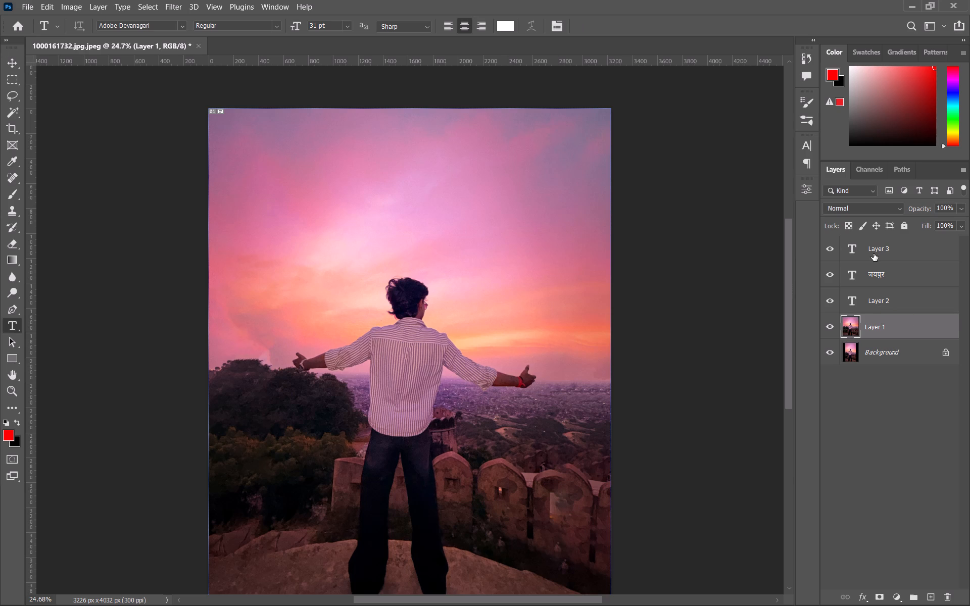
Remove the visible र from the title, switch the keyboard to English (United States), enter JAIPUR there and commit.
click(397, 213)
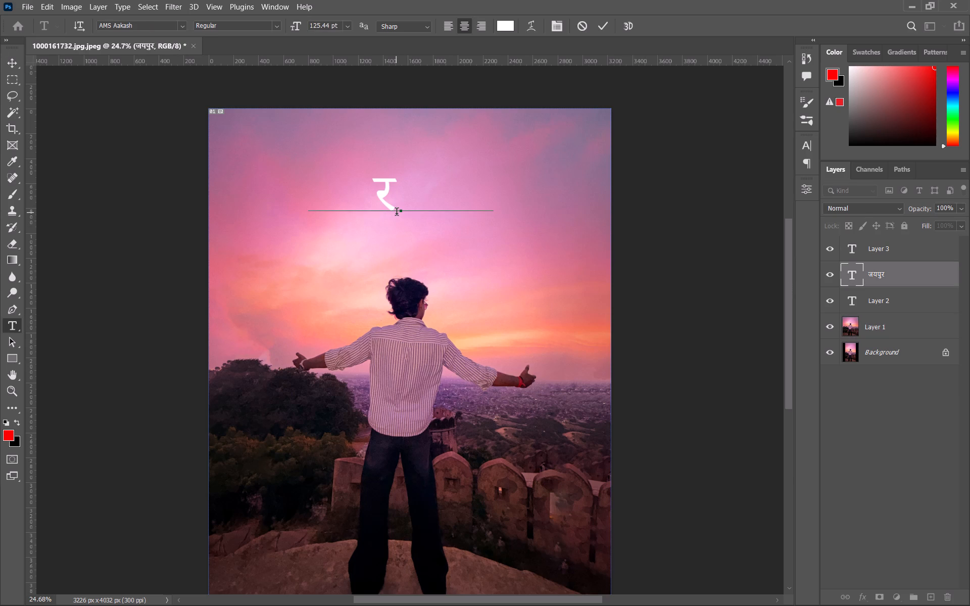
key(BackSpace)
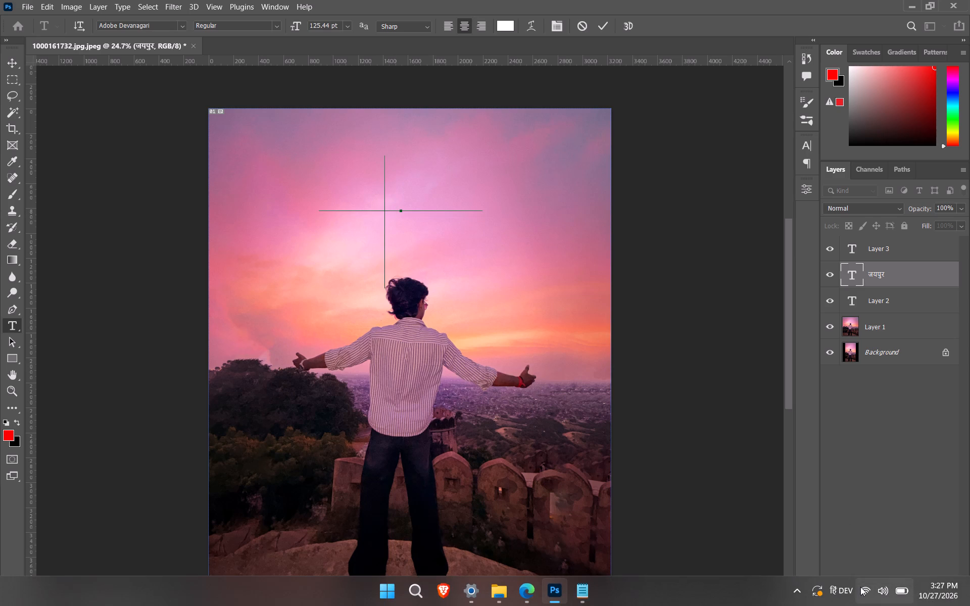
click(837, 589)
click(816, 398)
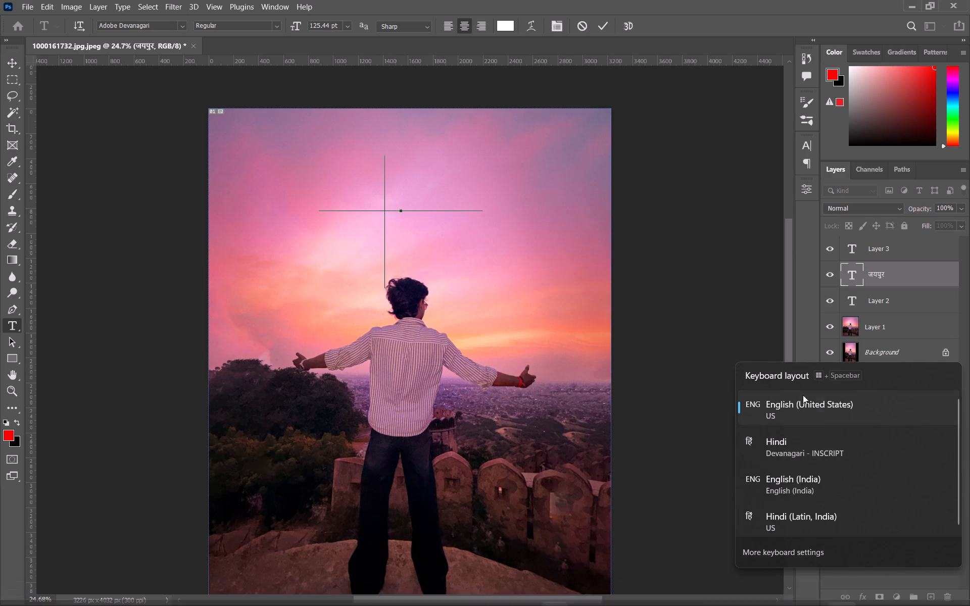
text(JA)
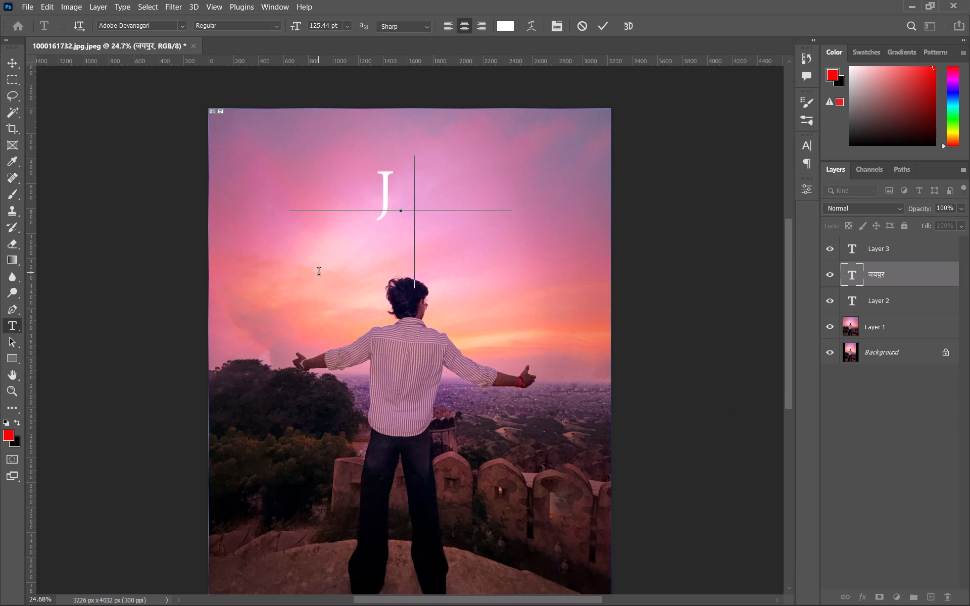
text(IPUR)
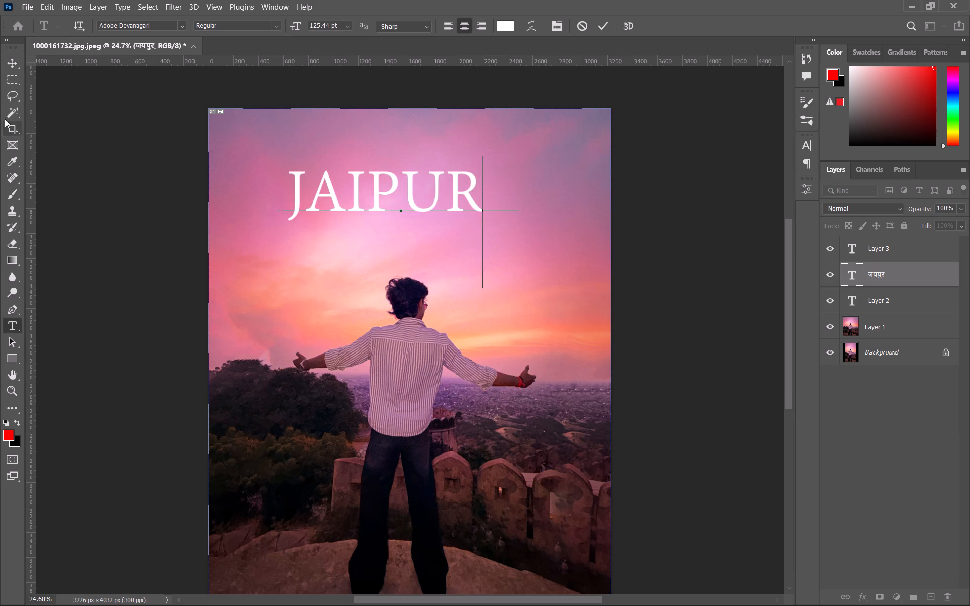
click(11, 60)
Move the JAIPUR title slightly lower so it sits roughly centred in the sky above the man's head.
drag(423, 192, 460, 220)
drag(460, 218, 445, 213)
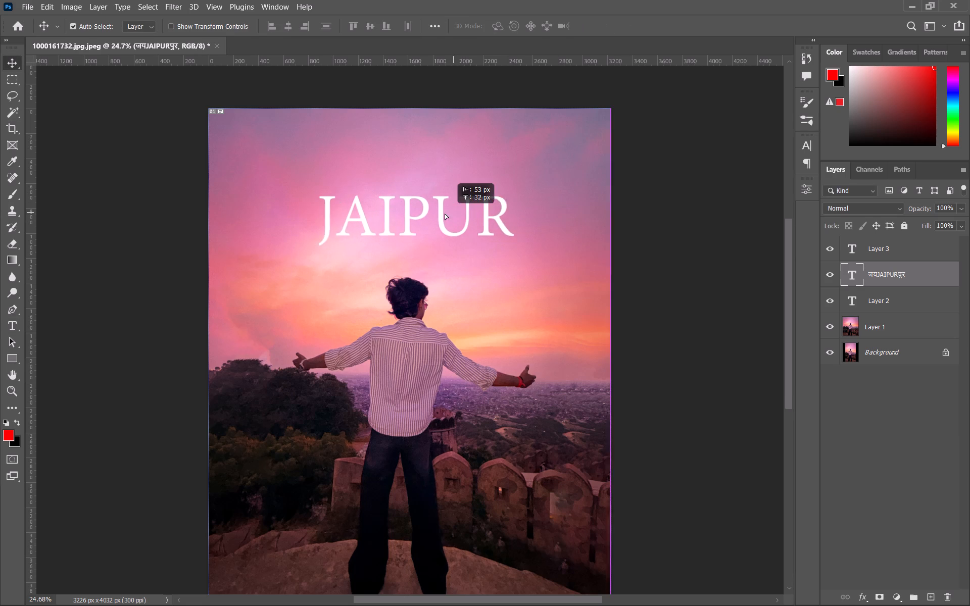
Scale the JAIPUR title down to about 70% and reposition it centred in the sky above the man's head.
drag(445, 213, 444, 213)
key(ctrl+t)
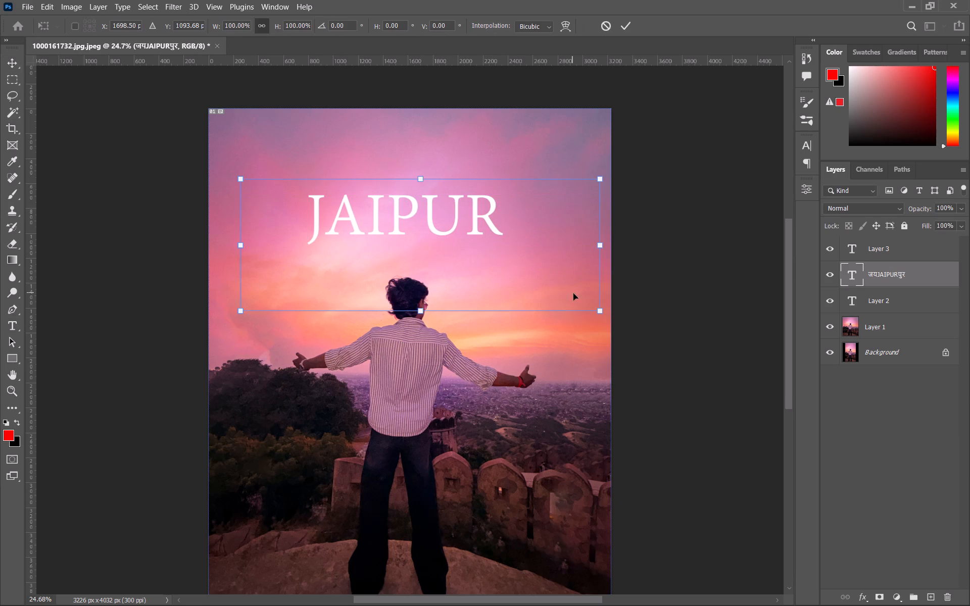
drag(602, 314, 504, 246)
key(Return)
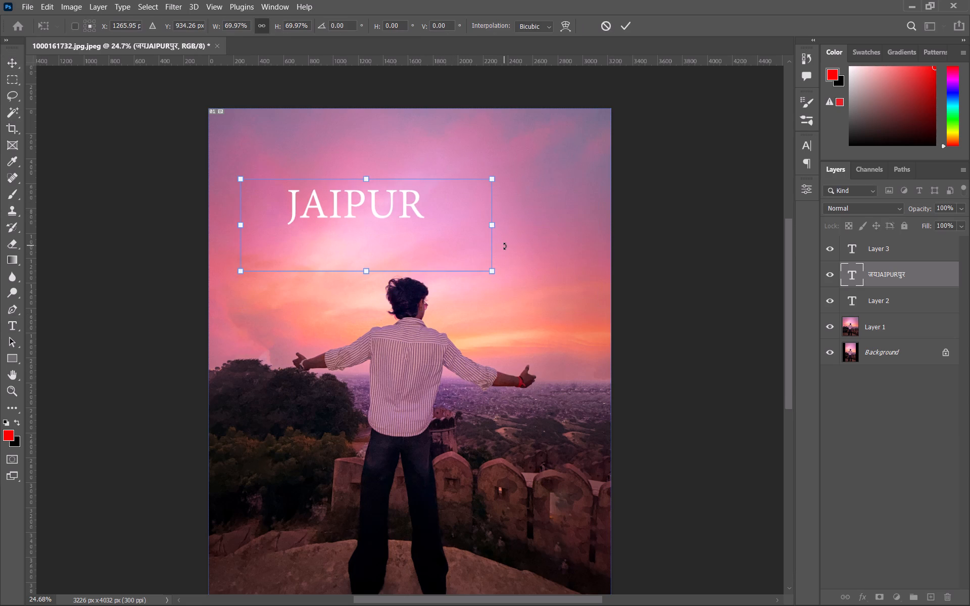
drag(369, 213, 410, 231)
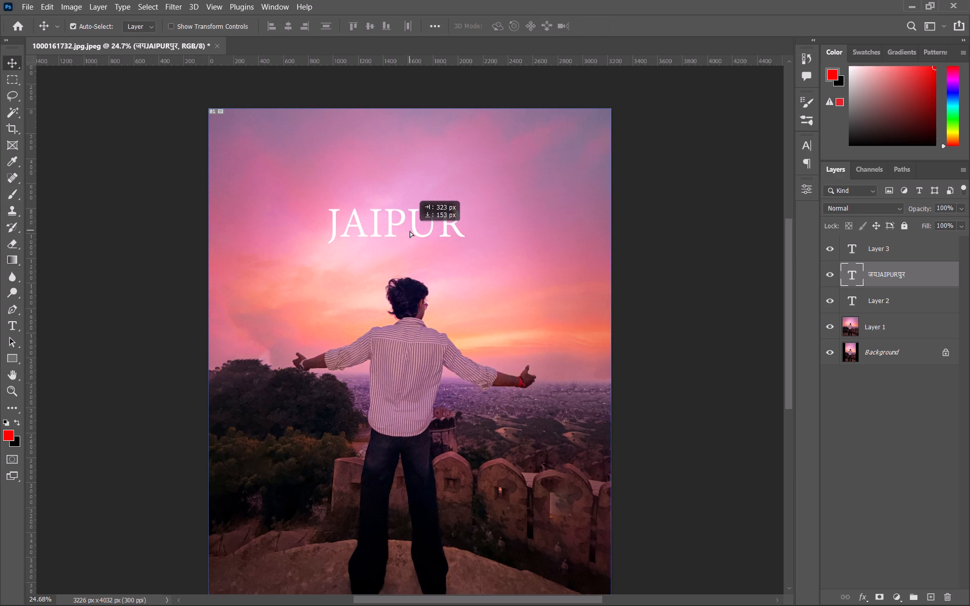
drag(410, 231, 415, 218)
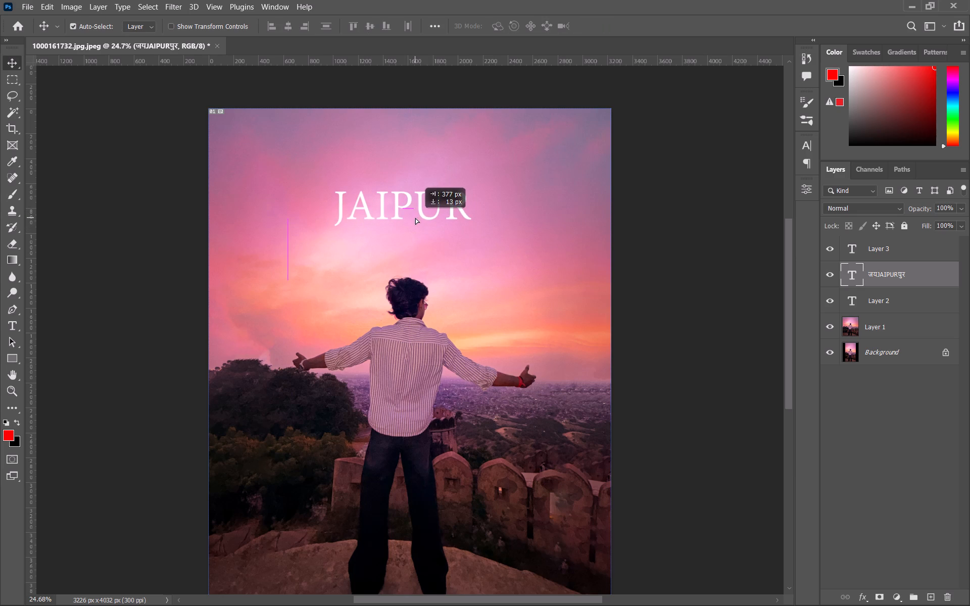
drag(415, 218, 422, 218)
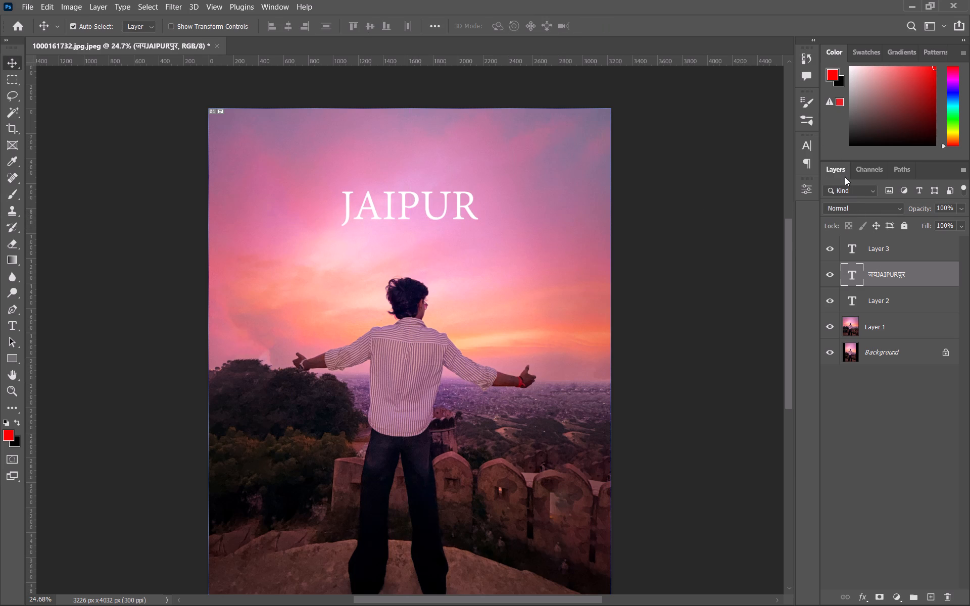
Browse the font list with live previews on the JAIPUR title, examining the English typefaces from Acumin through Gill Sans.
click(810, 146)
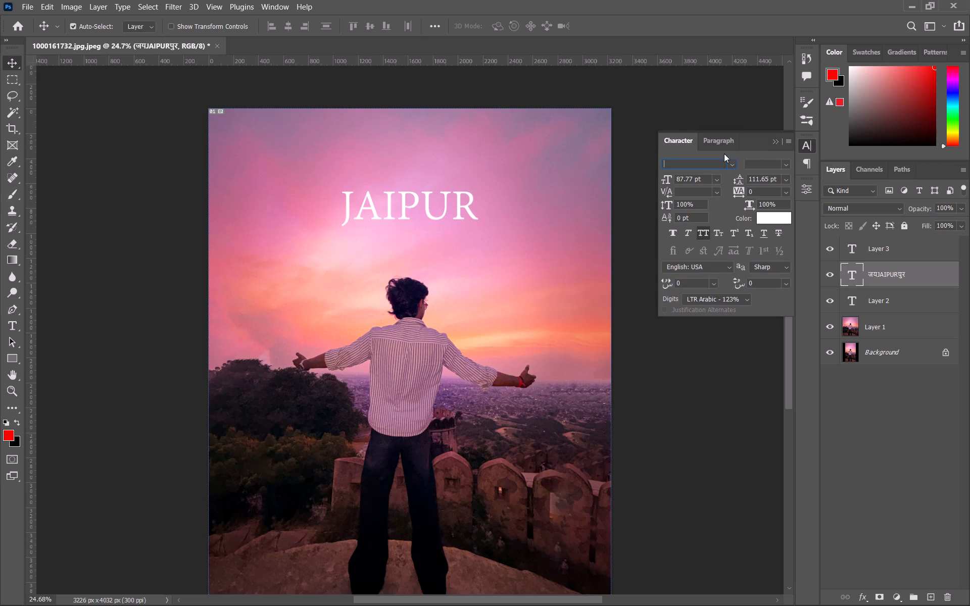
click(734, 163)
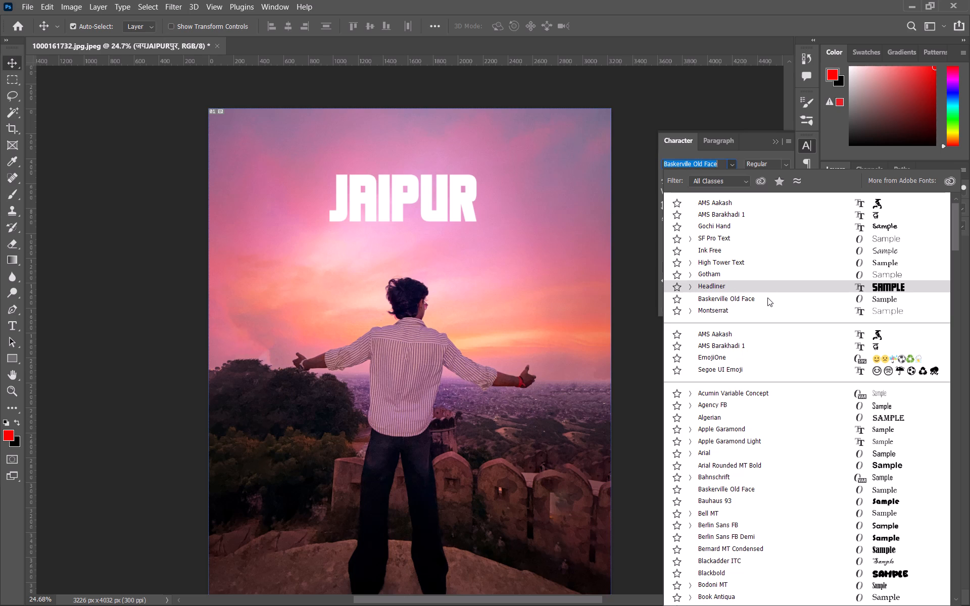
scroll(752, 363, up, 2)
scroll(752, 363, down, 2)
scroll(752, 363, up, 1)
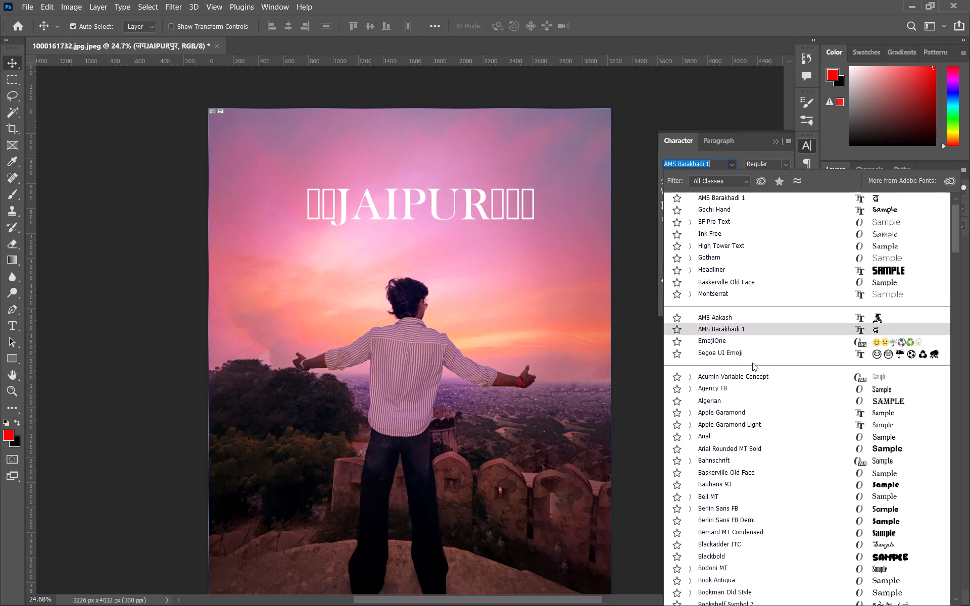
scroll(752, 363, down, 7)
scroll(783, 385, up, 2)
scroll(783, 385, down, 3)
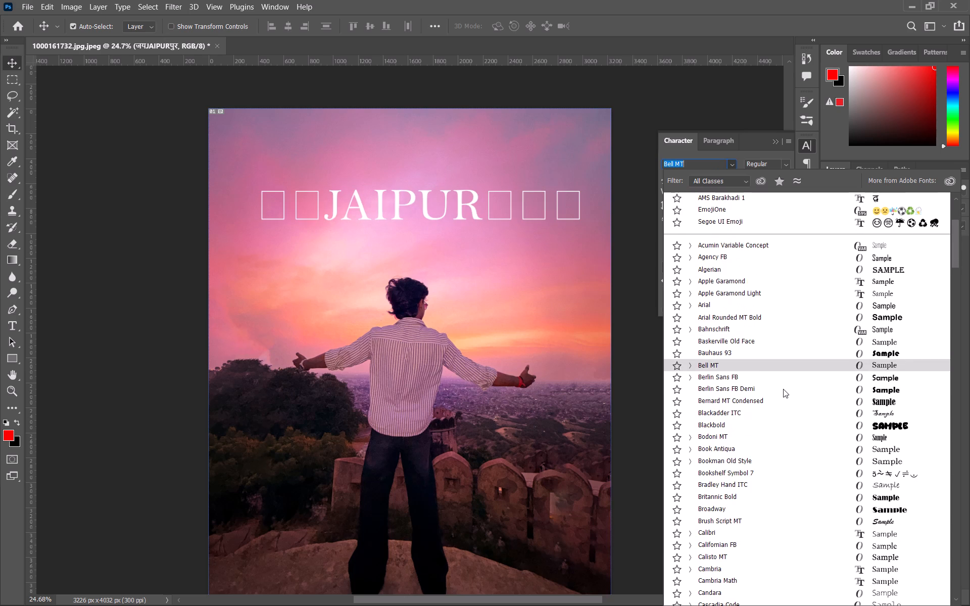
scroll(800, 470, up, 1)
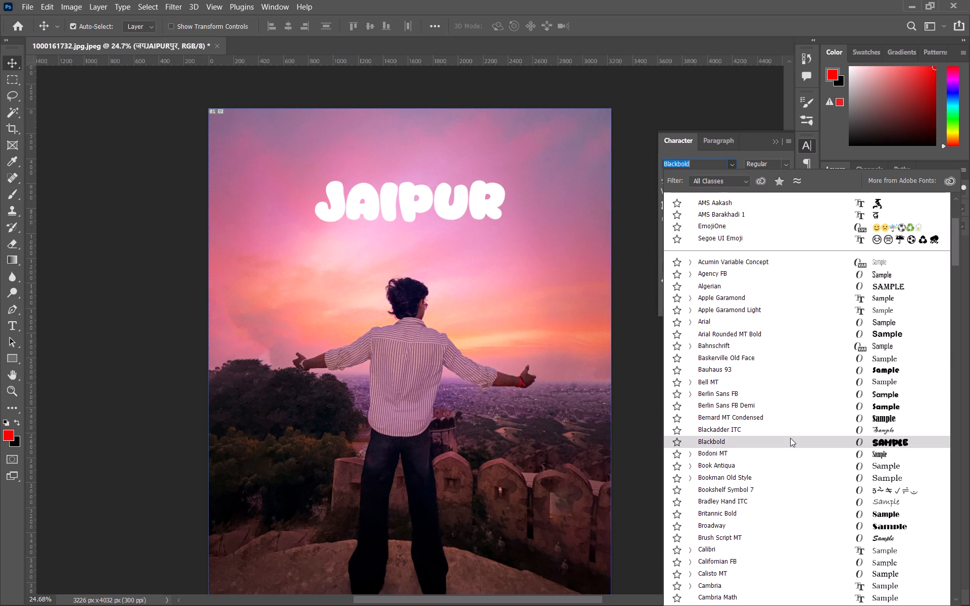
scroll(790, 438, down, 3)
scroll(790, 438, up, 2)
scroll(790, 437, down, 1)
scroll(790, 437, up, 1)
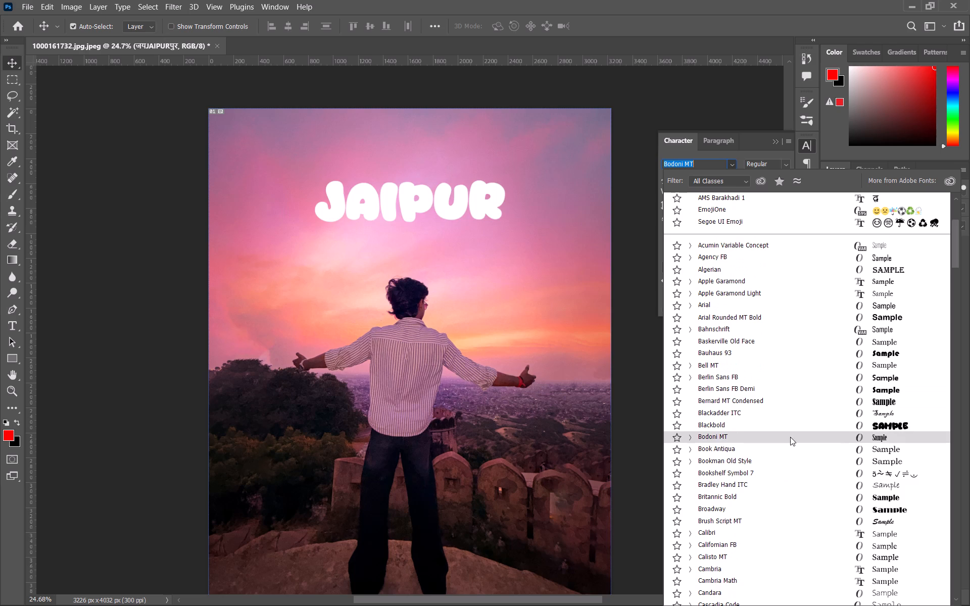
scroll(800, 462, up, 1)
scroll(800, 462, down, 2)
scroll(799, 463, up, 1)
scroll(799, 463, down, 1)
scroll(798, 460, up, 1)
scroll(798, 460, down, 2)
scroll(798, 460, up, 1)
scroll(794, 456, down, 3)
scroll(794, 456, up, 2)
scroll(794, 456, down, 7)
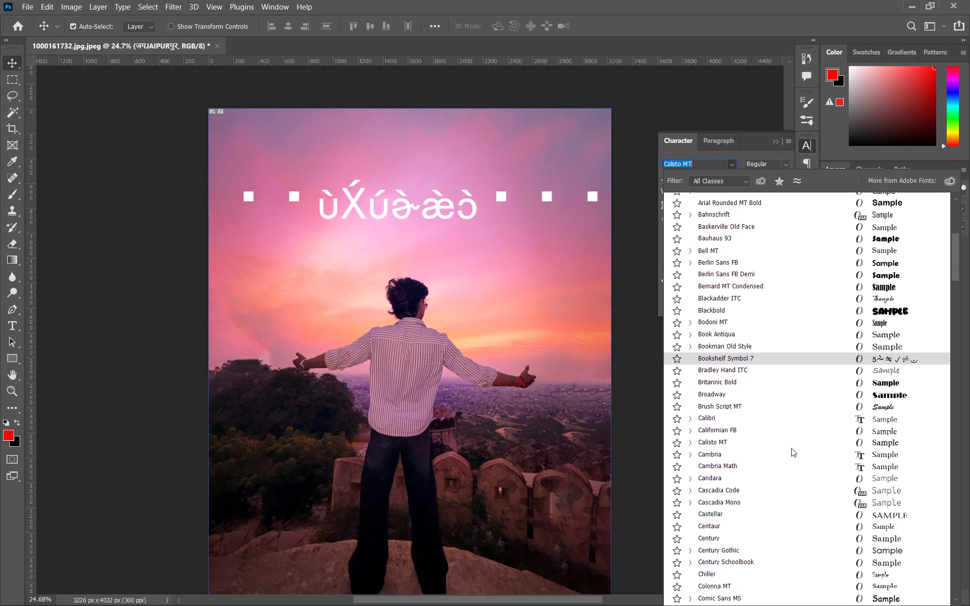
scroll(791, 448, down, 12)
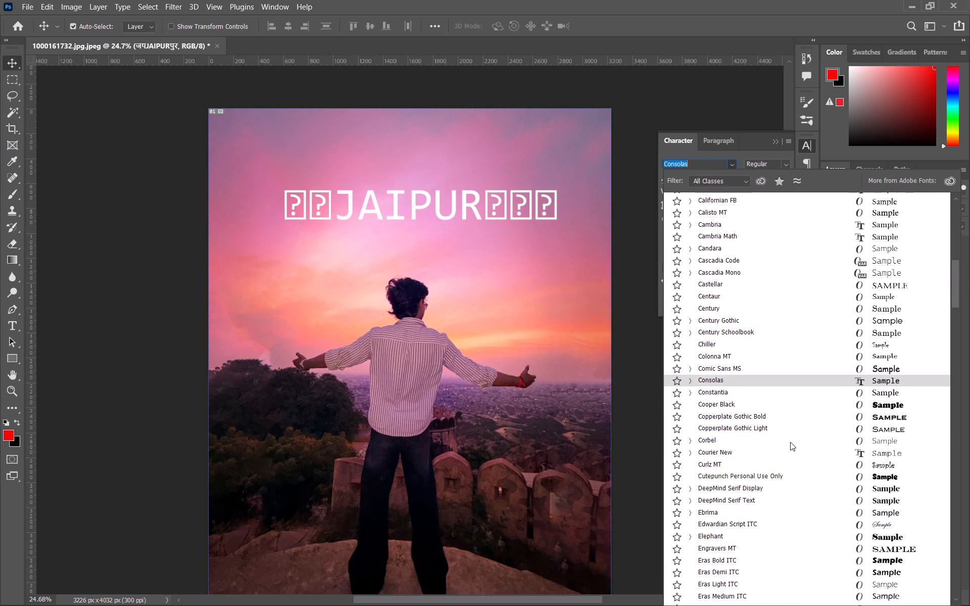
scroll(790, 442, down, 1)
scroll(790, 442, up, 1)
scroll(790, 442, down, 3)
scroll(789, 441, up, 1)
scroll(789, 441, down, 3)
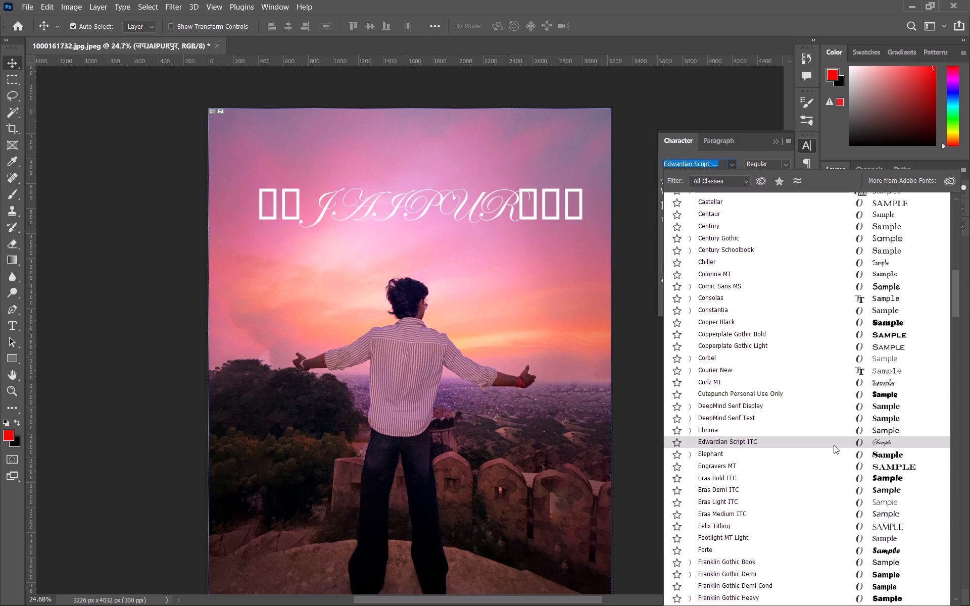
scroll(812, 557, down, 7)
scroll(735, 462, up, 2)
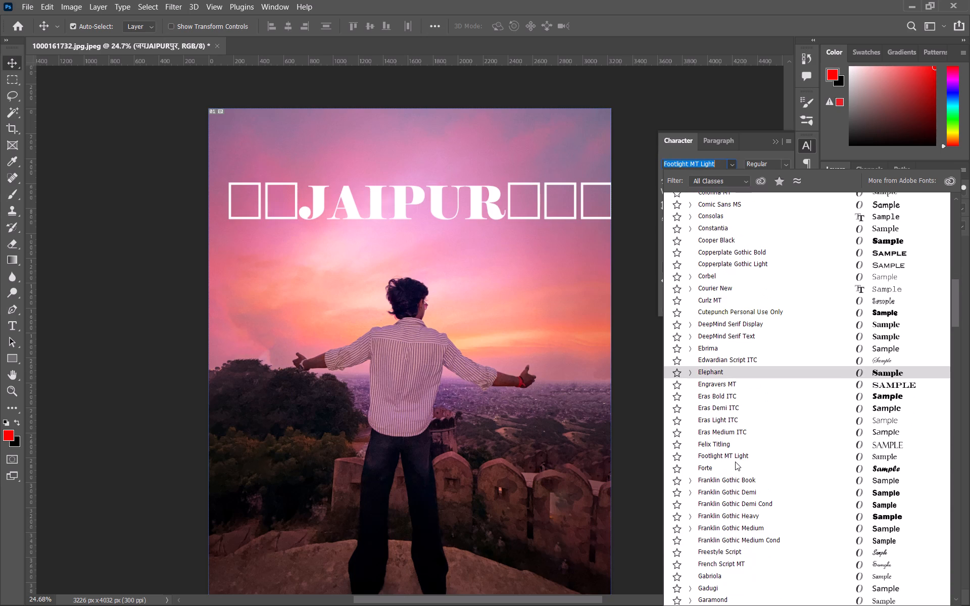
scroll(736, 461, down, 4)
scroll(737, 461, up, 1)
scroll(737, 461, down, 1)
scroll(739, 459, up, 2)
scroll(739, 459, down, 2)
scroll(739, 459, up, 1)
scroll(770, 489, down, 2)
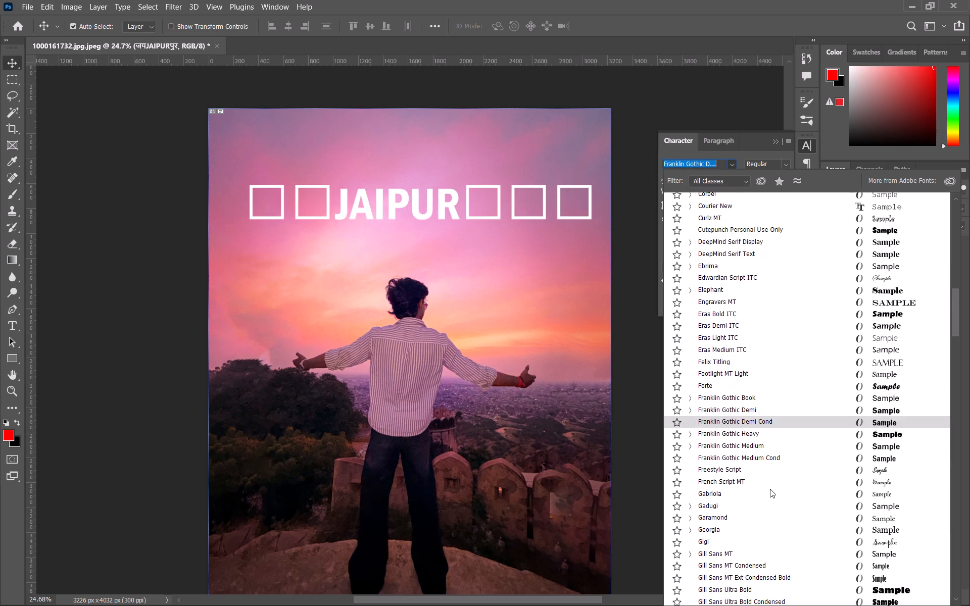
scroll(770, 489, down, 1)
scroll(770, 489, up, 1)
scroll(770, 489, down, 2)
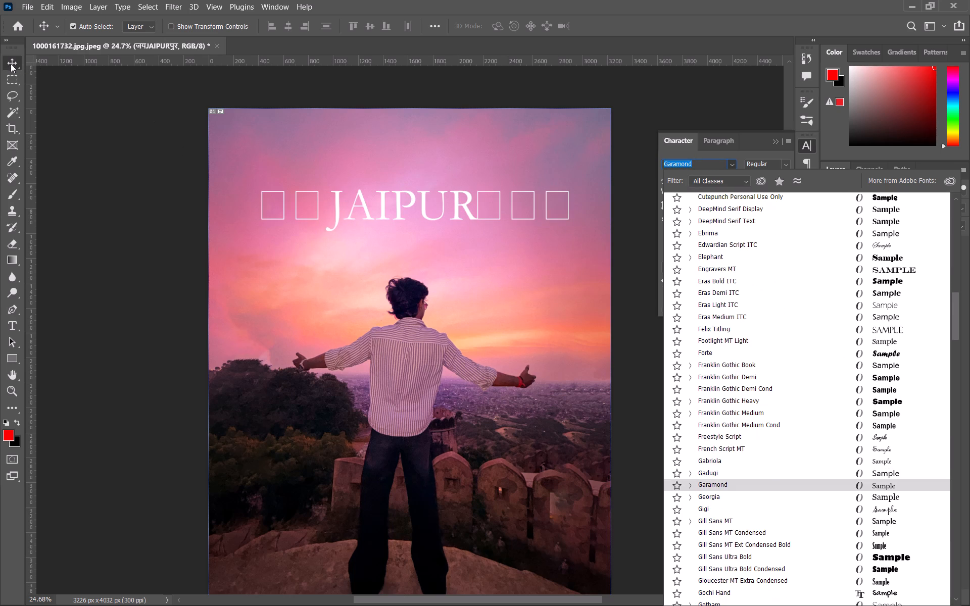
Find the Elephant font by name and apply its Italic style to the JAIPUR title.
click(734, 161)
click(689, 162)
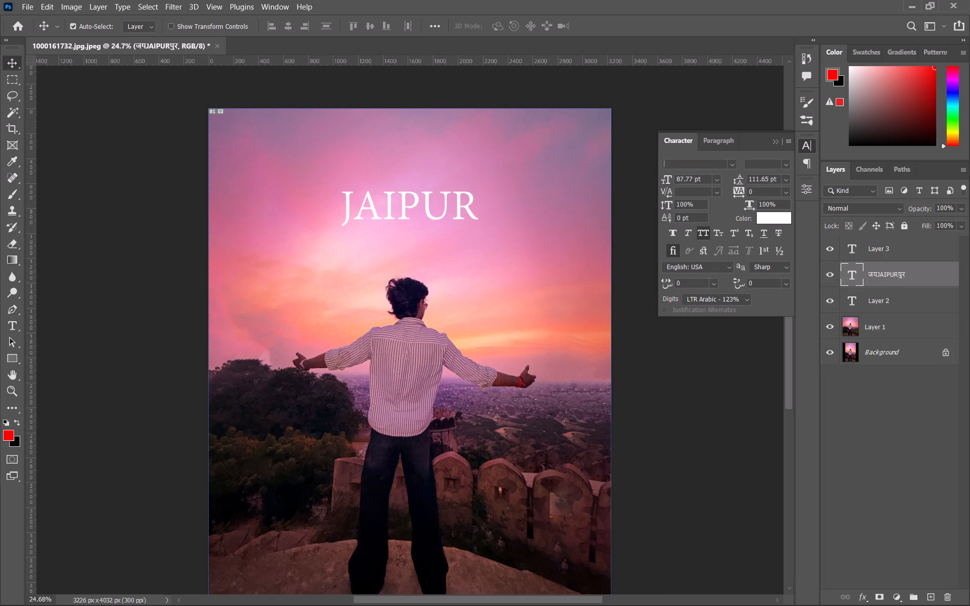
text(ELE)
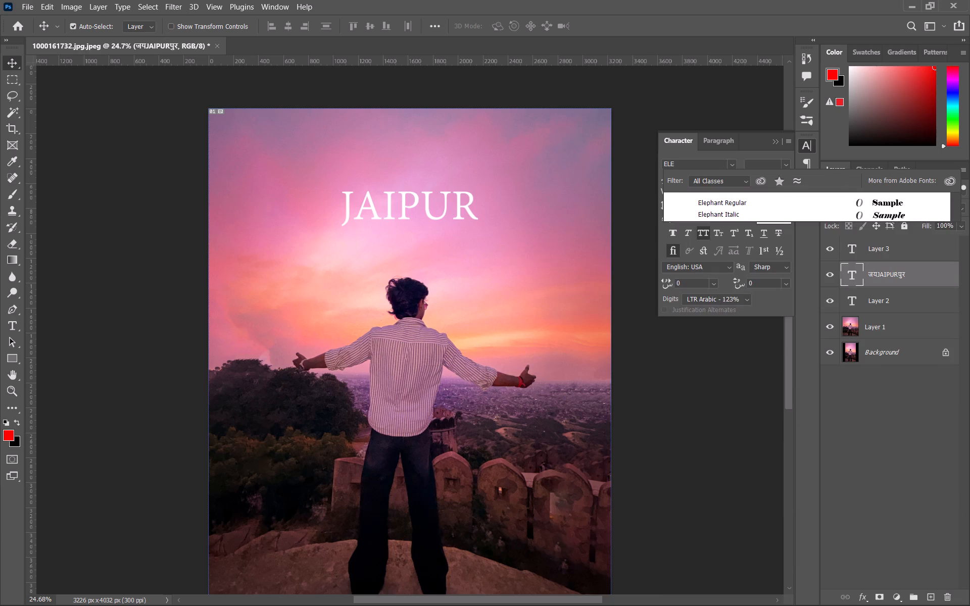
click(716, 210)
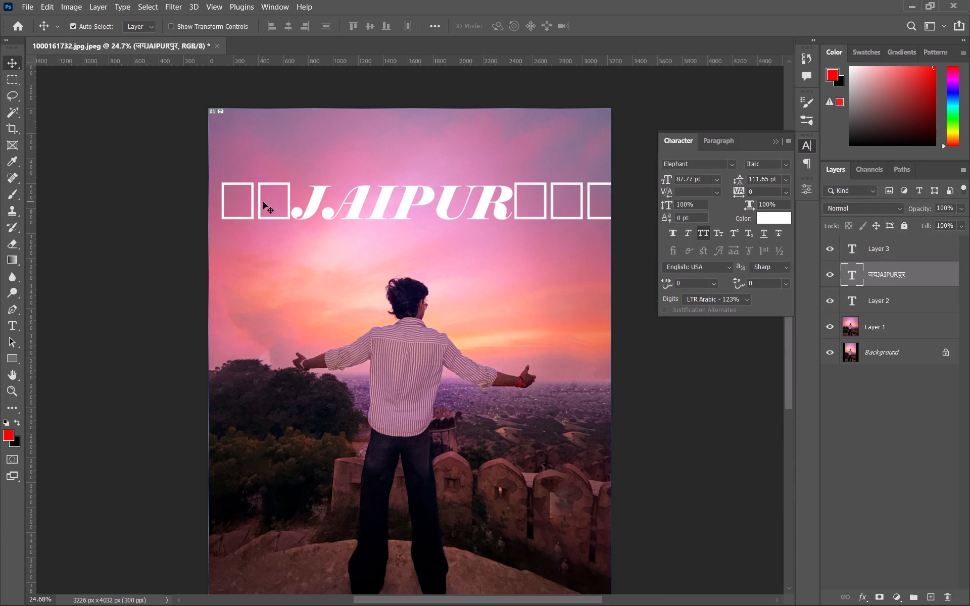
Delete the leftover placeholder boxes before and after JAIPUR so the layer contains only the English word, and commit.
key(t)
drag(294, 196, 216, 197)
key(BackSpace)
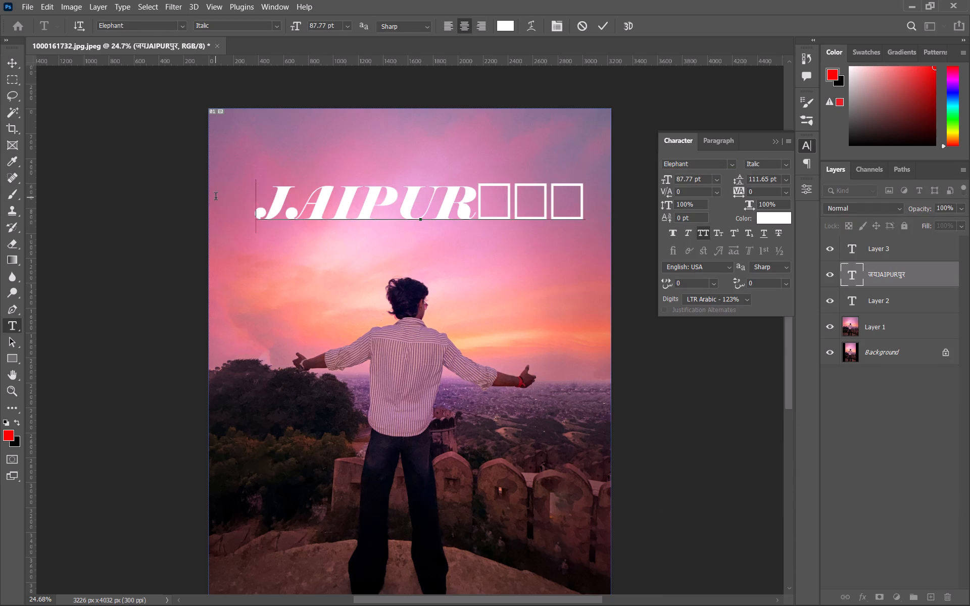
click(589, 205)
drag(589, 205, 497, 205)
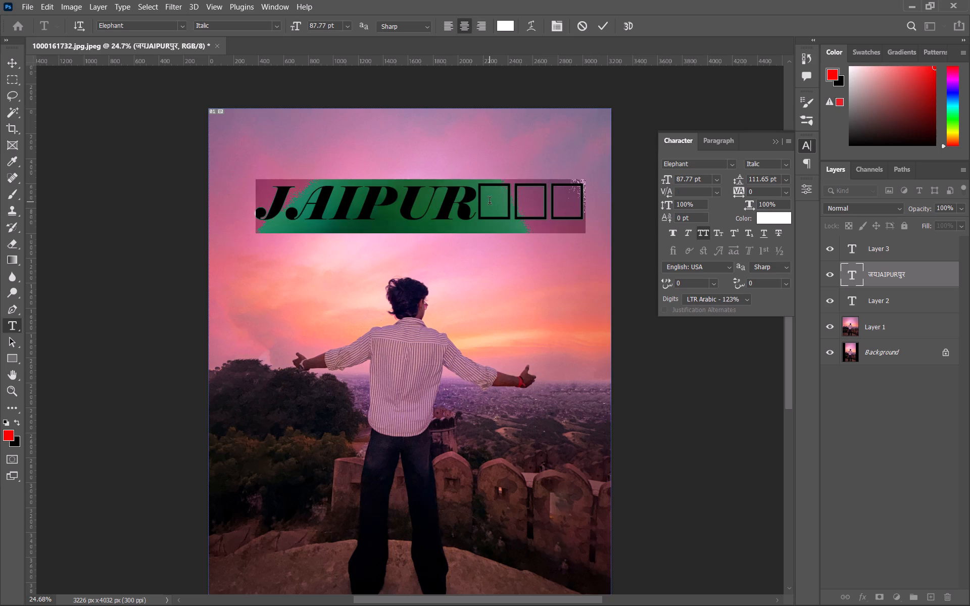
click(490, 202)
click(579, 198)
key(BackSpace)
key(BackSpace)
key(BackSpace)
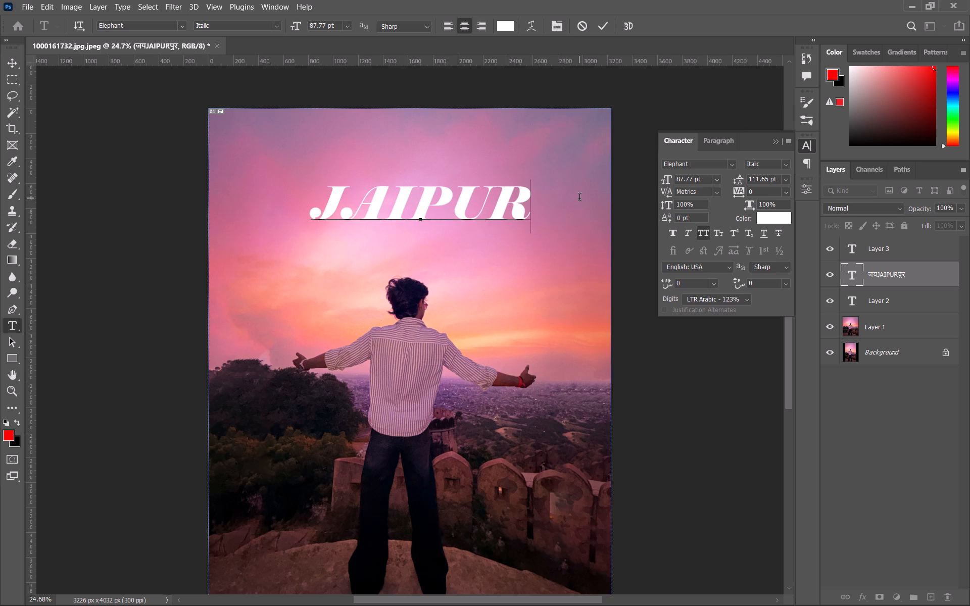
click(21, 63)
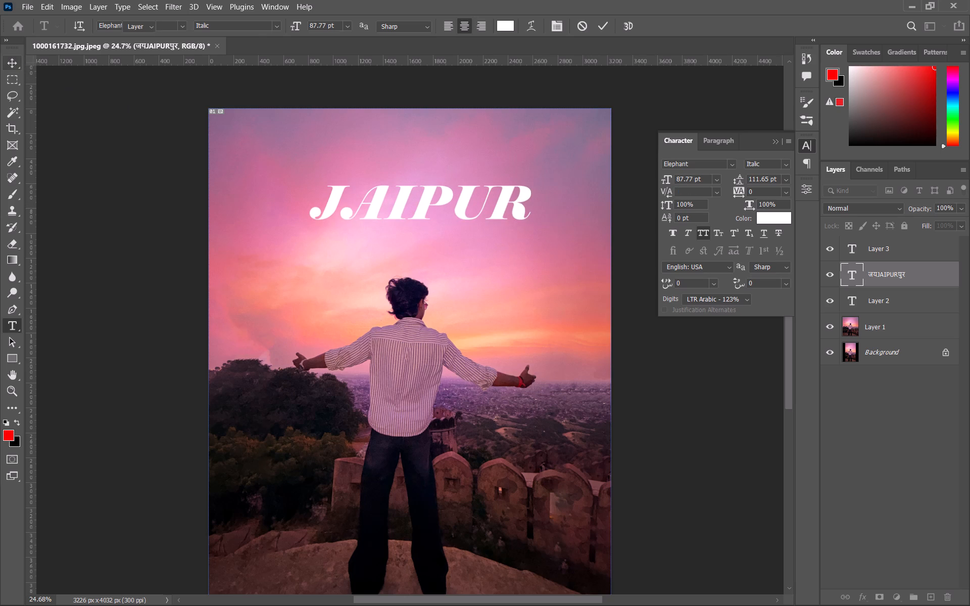
Turn off All Caps for the title, replace its text with Jaipur and commit.
click(704, 231)
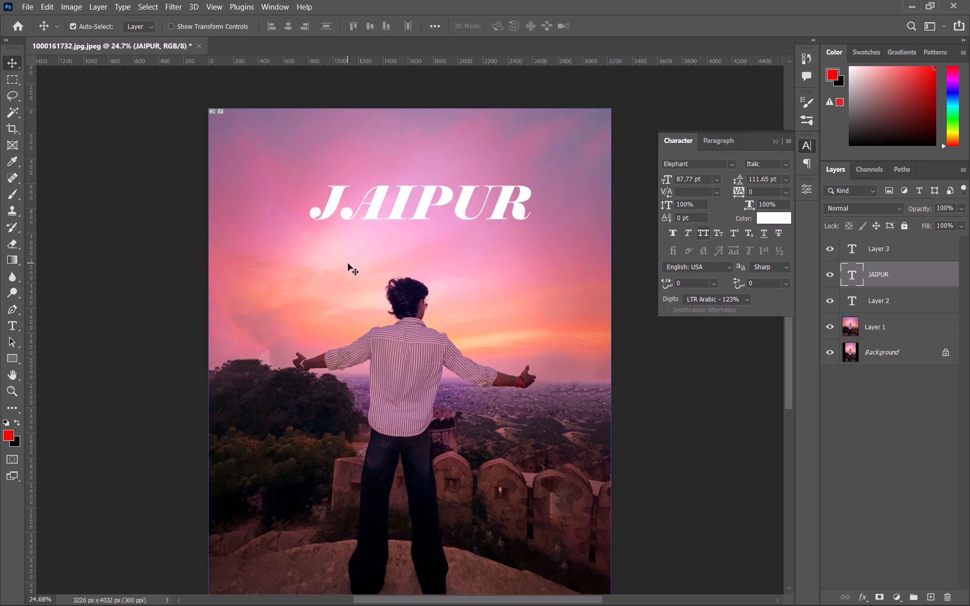
key(t)
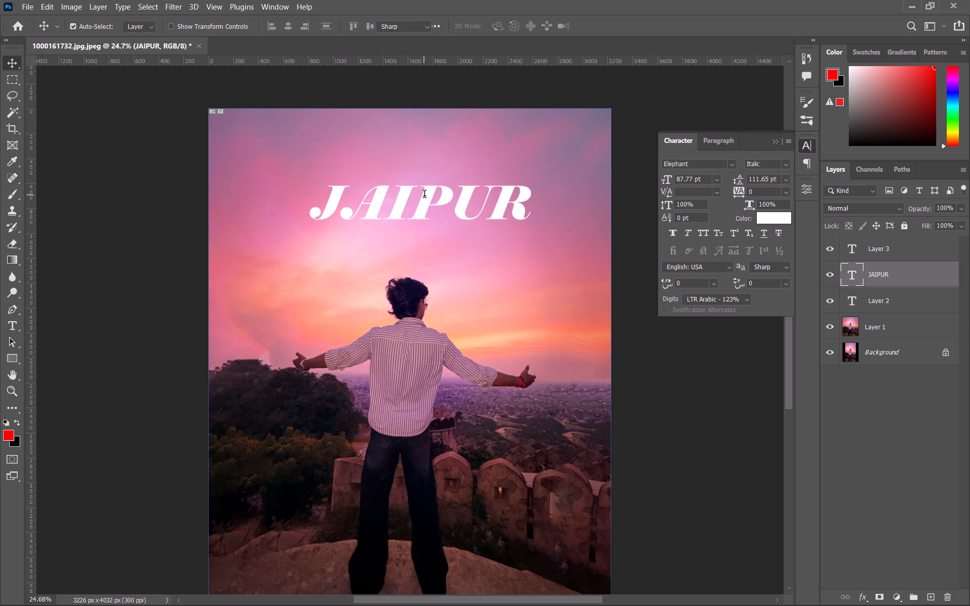
click(425, 197)
triple_click(521, 229)
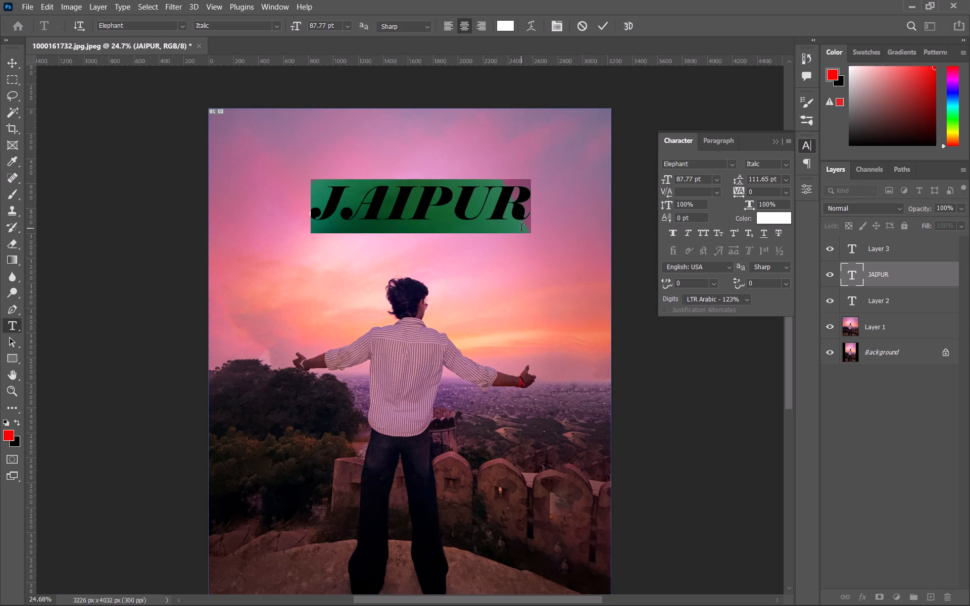
key(j)
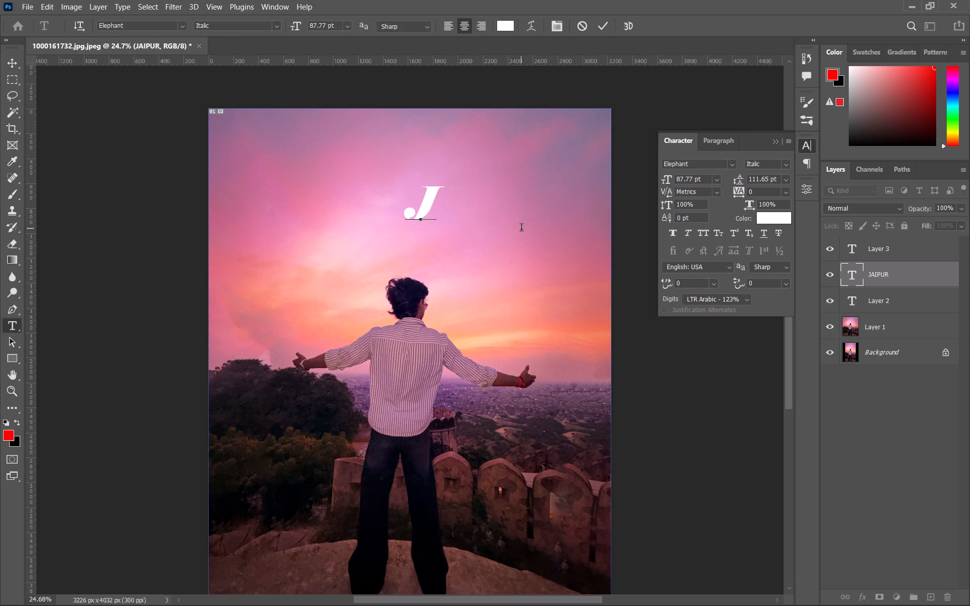
text(ai)
text(pur)
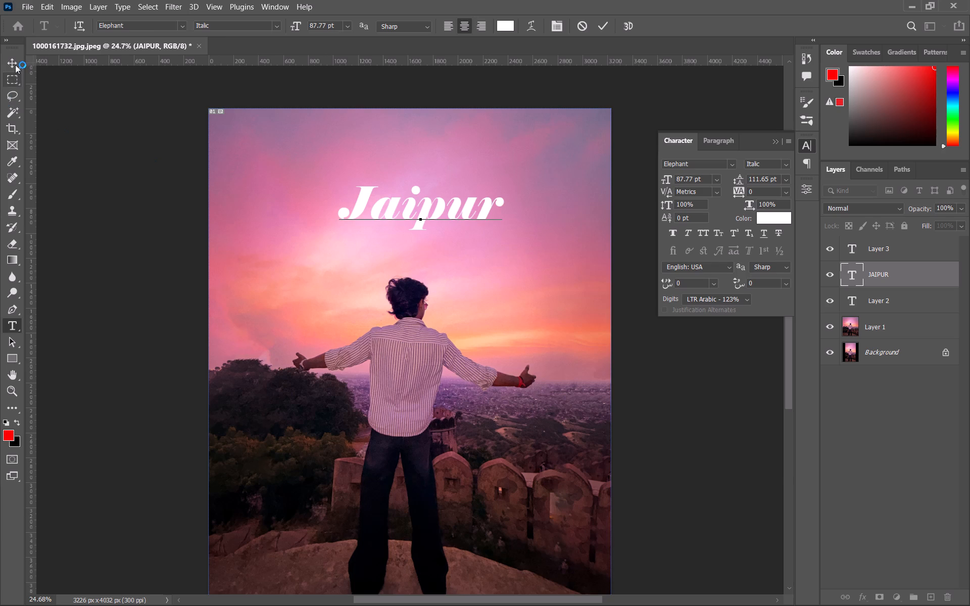
click(15, 65)
Nudge the Jaipur title slightly left so it sits centred above the man's head, and deselect its layer.
drag(438, 214, 429, 218)
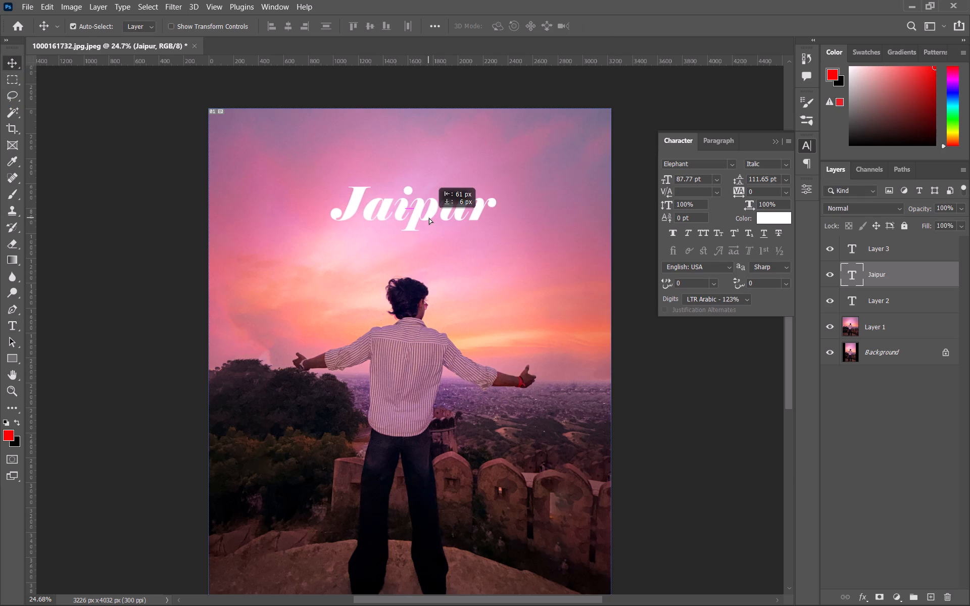
drag(429, 218, 426, 217)
alt+scroll(439, 345, down, 7)
alt+scroll(439, 345, up, 6)
alt+scroll(439, 345, down, 1)
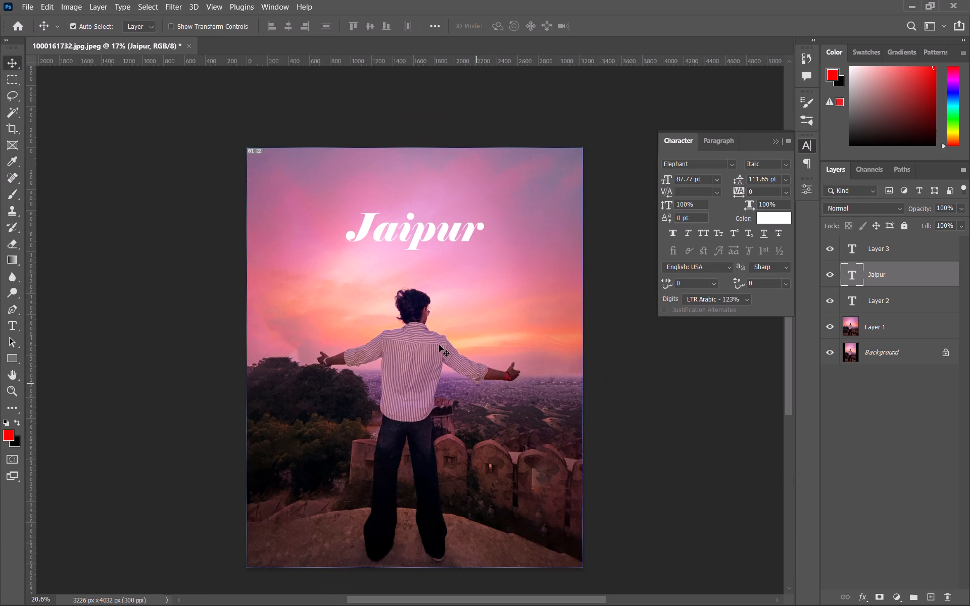
click(757, 435)
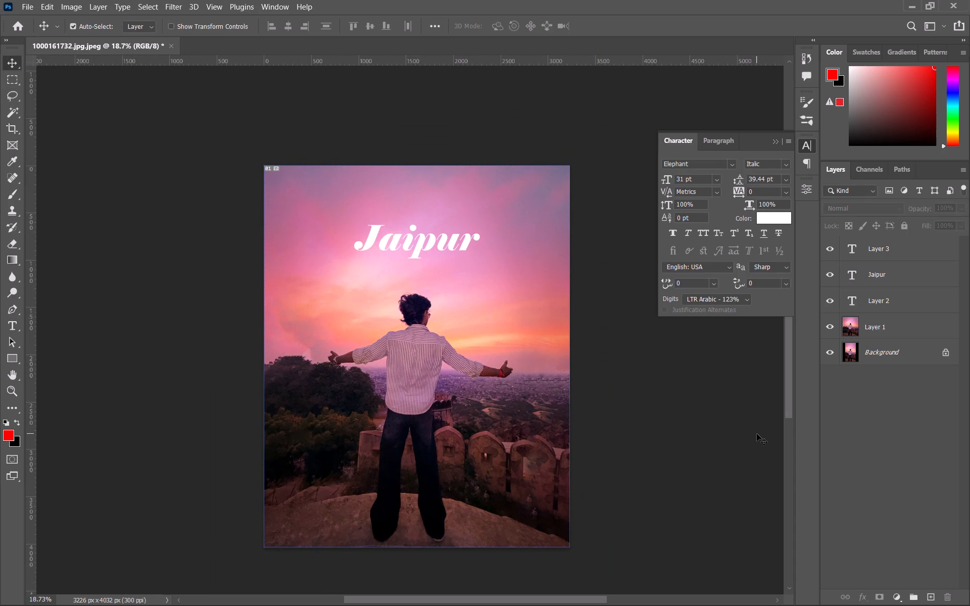
Switch to the Edge browser and search Google for "elg font" in the existing Hindi keyboard results tab.
double_click(533, 589)
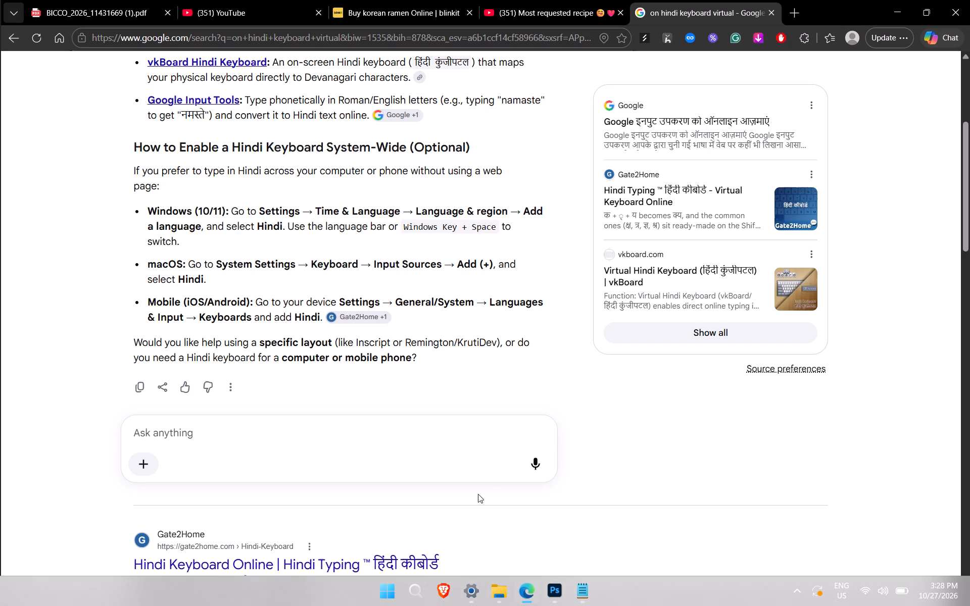
click(536, 0)
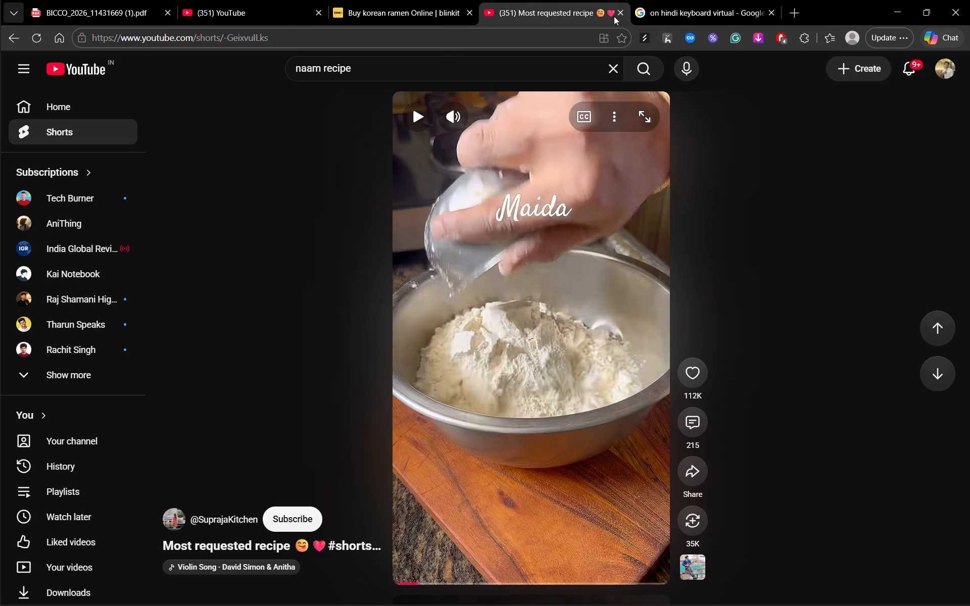
click(610, 69)
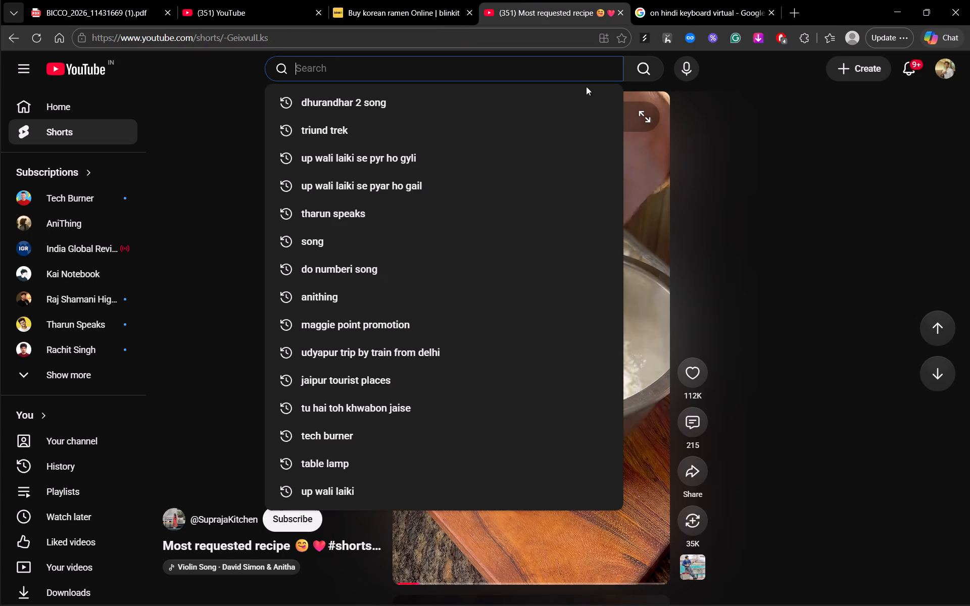
click(703, 14)
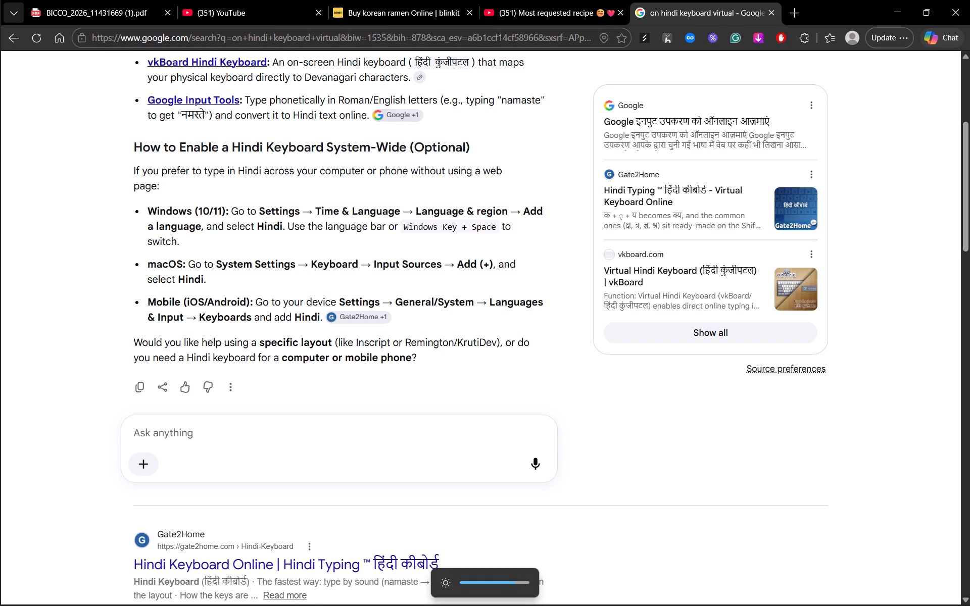
click(353, 40)
text(hindi)
key(BackSpace)
key(BackSpace)
key(BackSpace)
key(BackSpace)
key(BackSpace)
key(BackSpace)
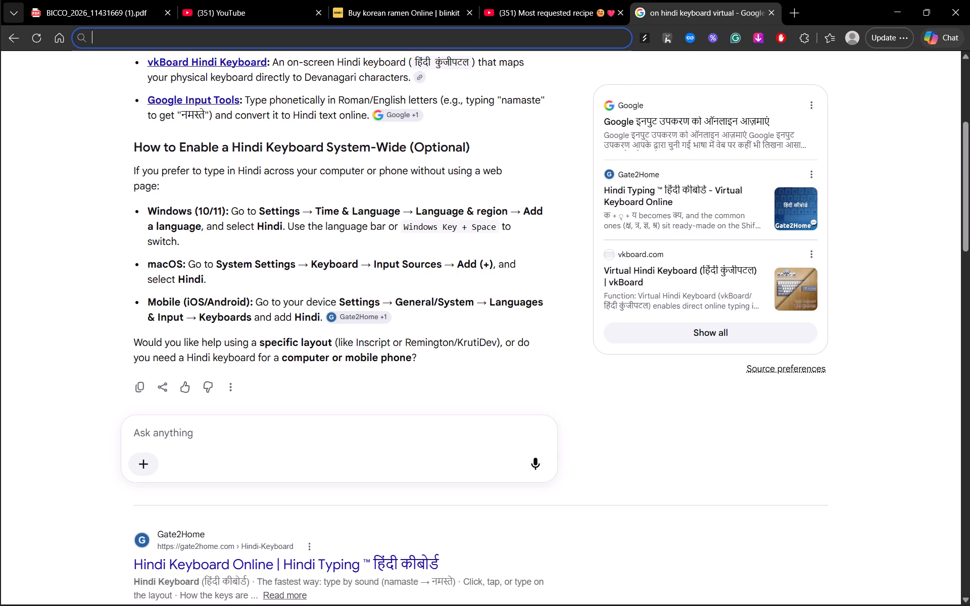
key(g)
key(BackSpace)
key(BackSpace)
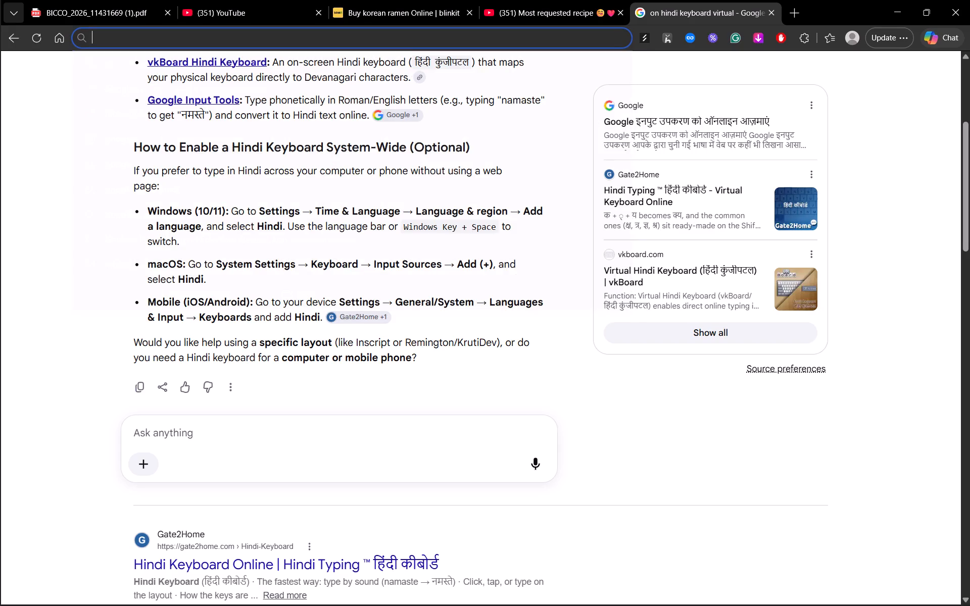
text(elg font)
key(Return)
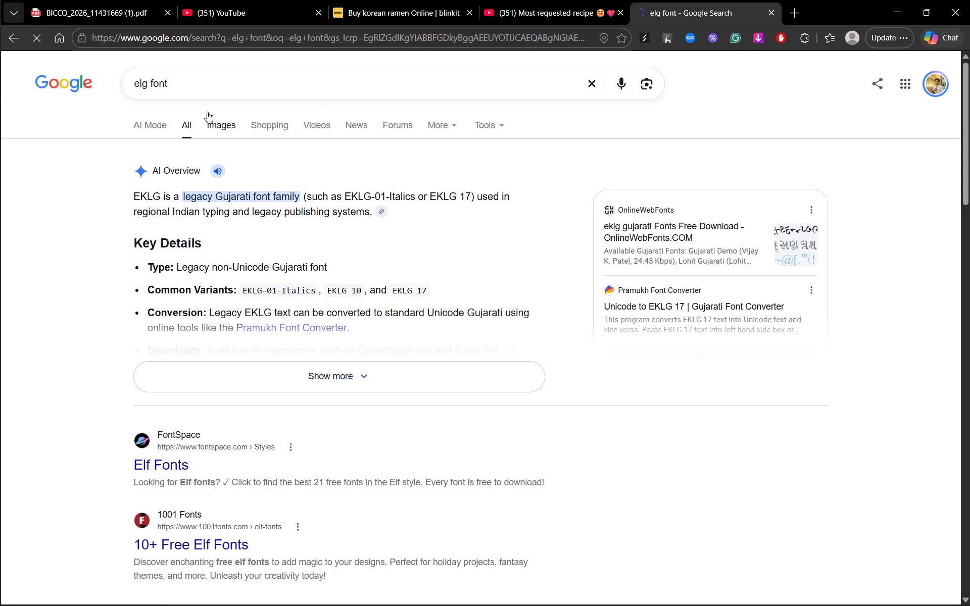
Change the Google search query to "famous cursive font" and run it.
drag(151, 82, 132, 83)
text(cursive)
key(space)
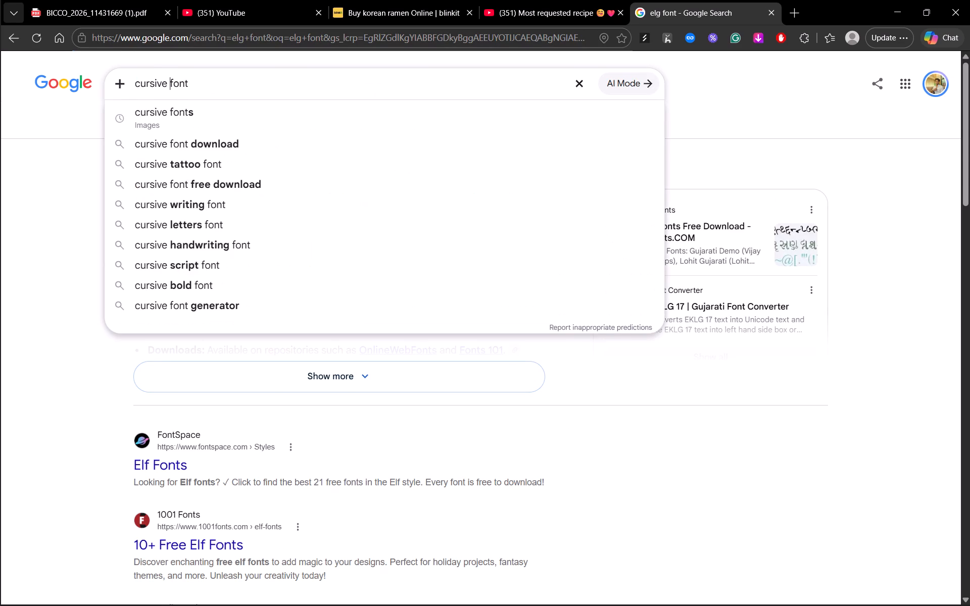
key(Down)
key(Left)
key(Left)
key(Left)
key(Left)
key(Left)
key(Left)
key(Left)
key(Left)
key(Left)
key(Left)
key(Left)
key(Left)
key(Left)
key(Left)
key(Left)
key(Left)
text(famous)
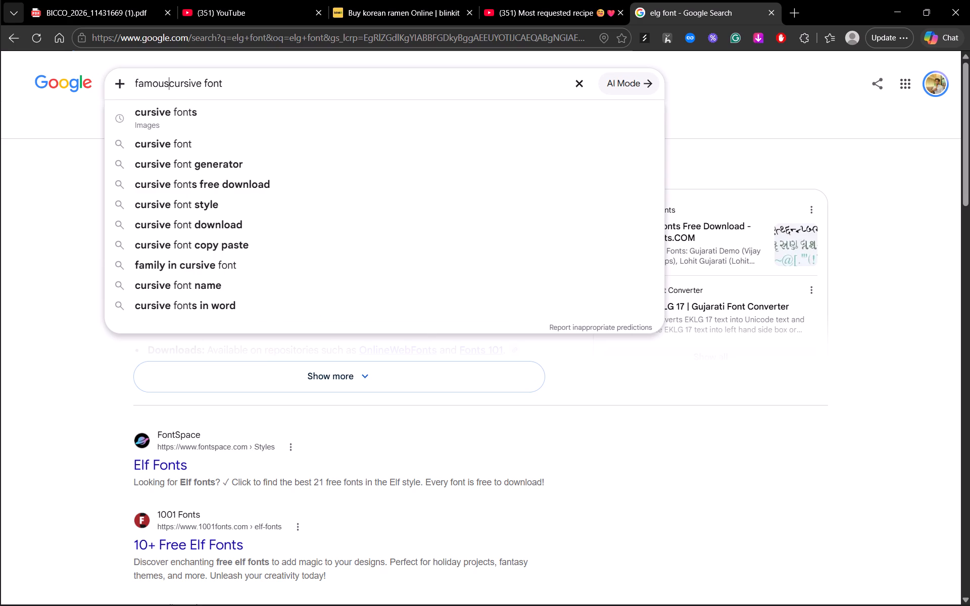
key(space)
key(Return)
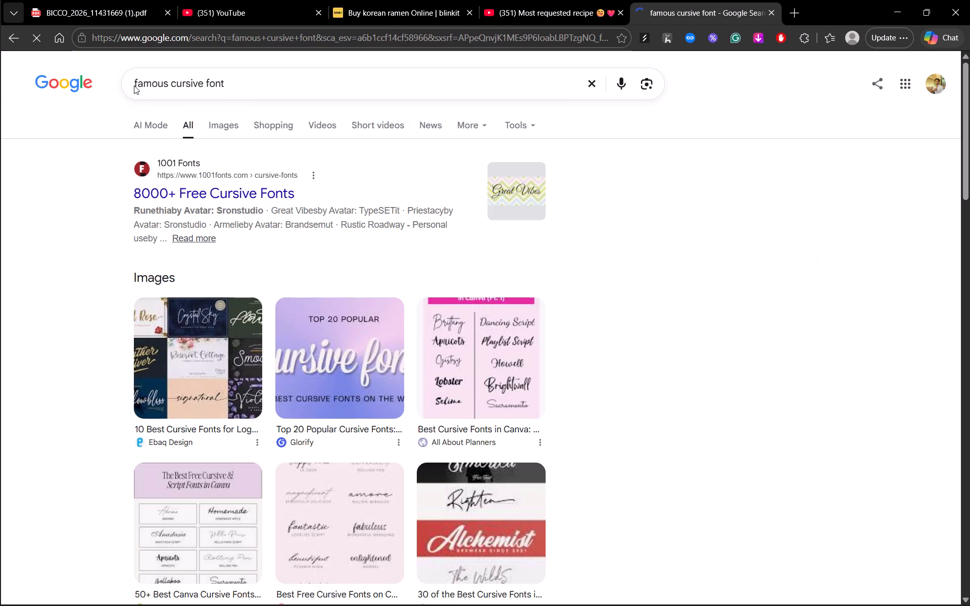
Preview the All About Planners image of the best free cursive fonts in Canva.
click(218, 511)
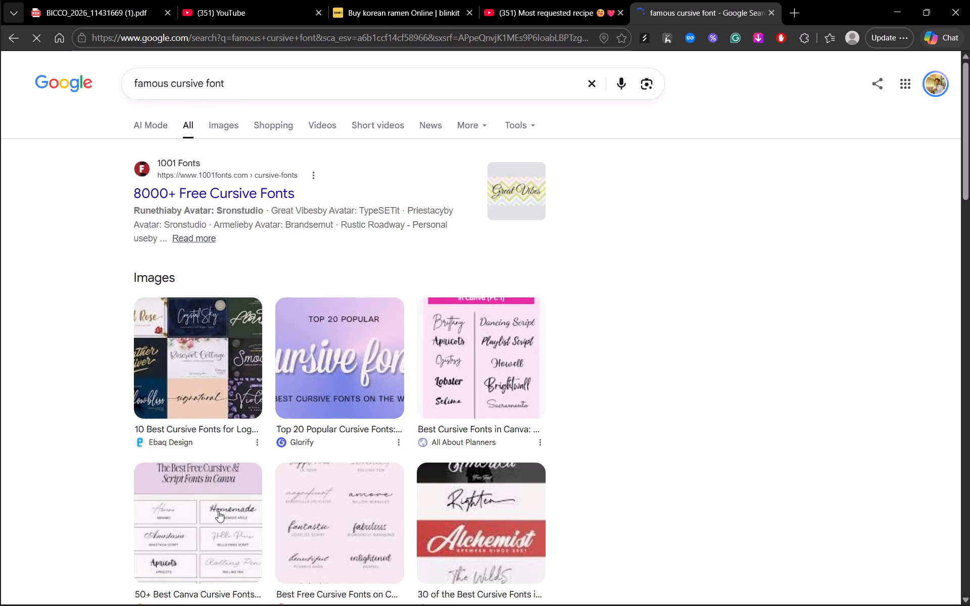
click(440, 371)
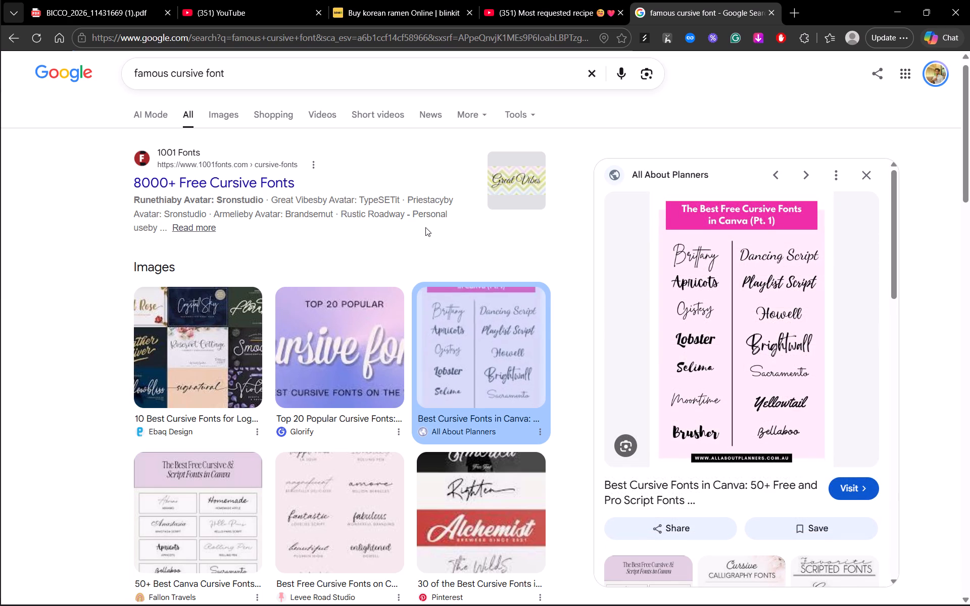
Search for "jaipur font" in a new browser tab and examine the image results for lettering ideas.
click(799, 11)
text(japiur)
key(space)
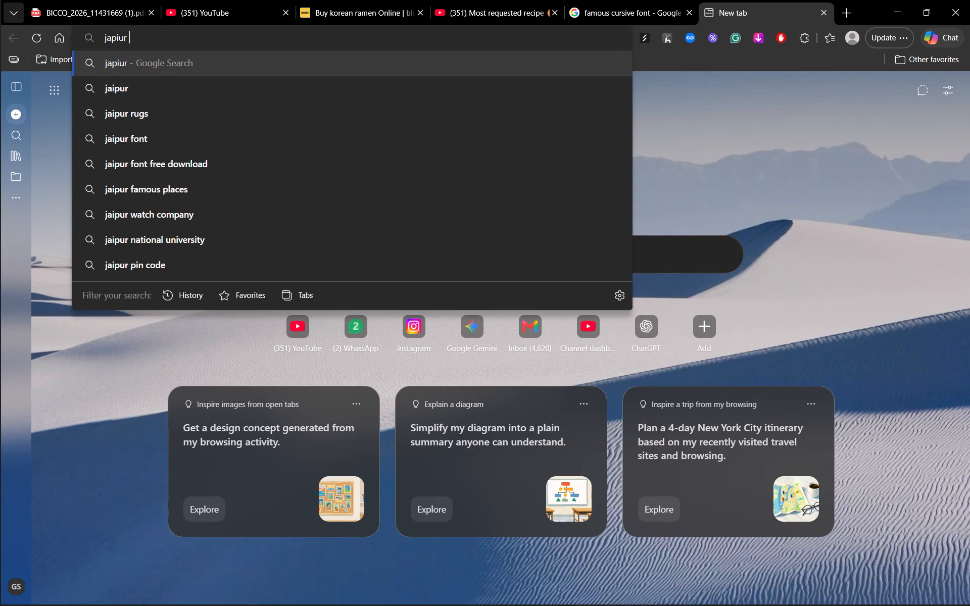
key(Down)
key(Down)
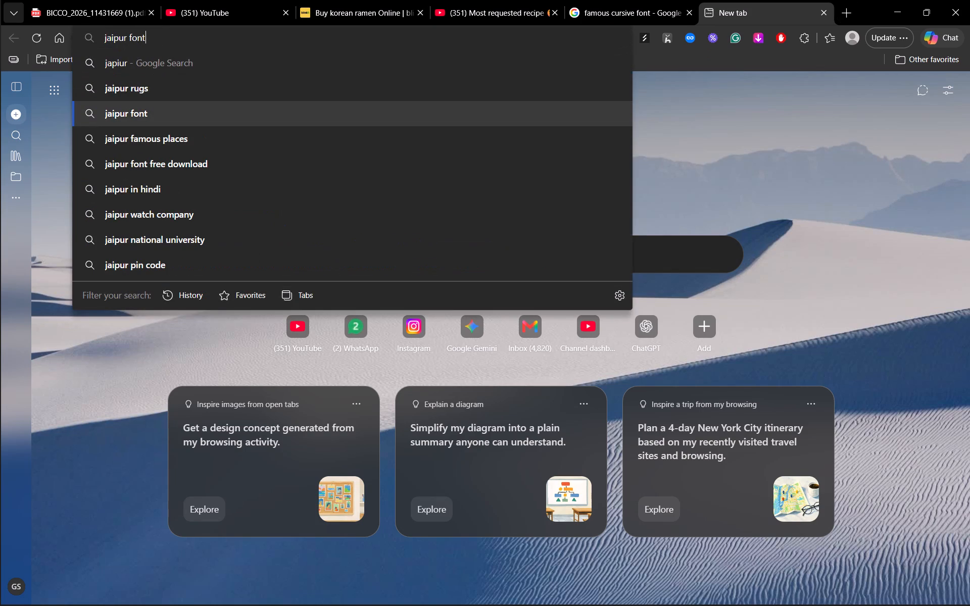
key(Return)
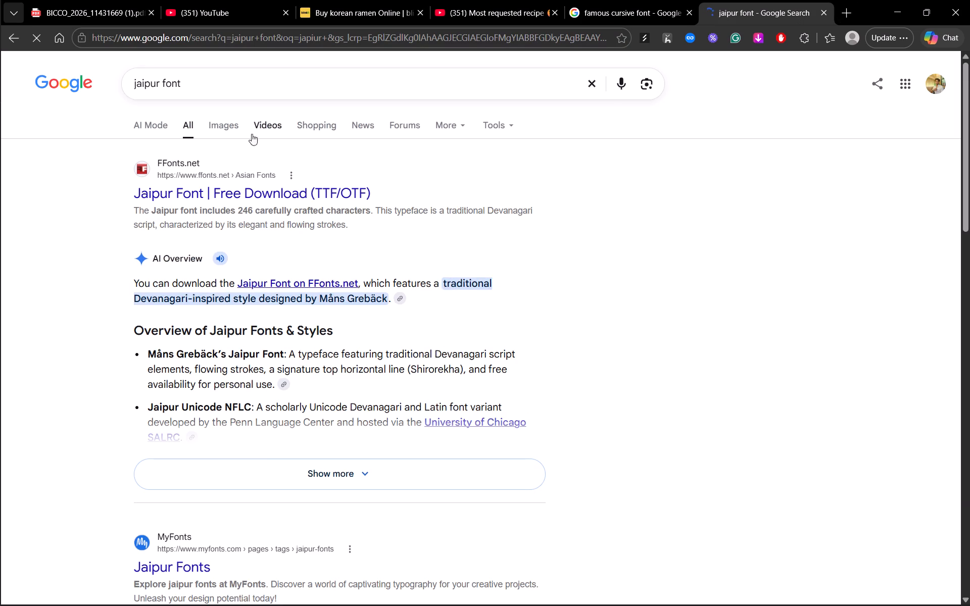
click(218, 134)
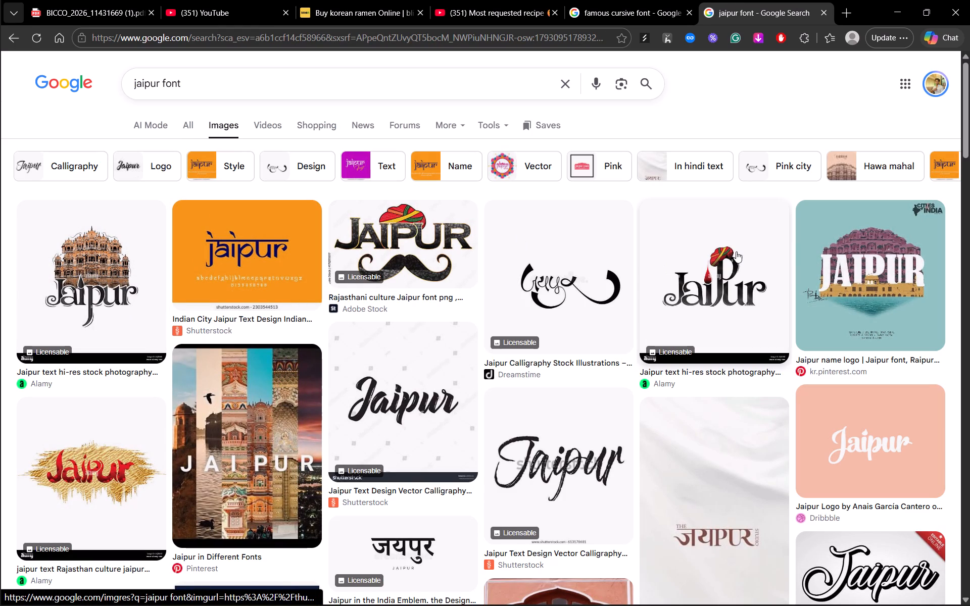
Return to the web results for "jaipur font" and open the Jaipur Font page on FFonts.net.
click(182, 119)
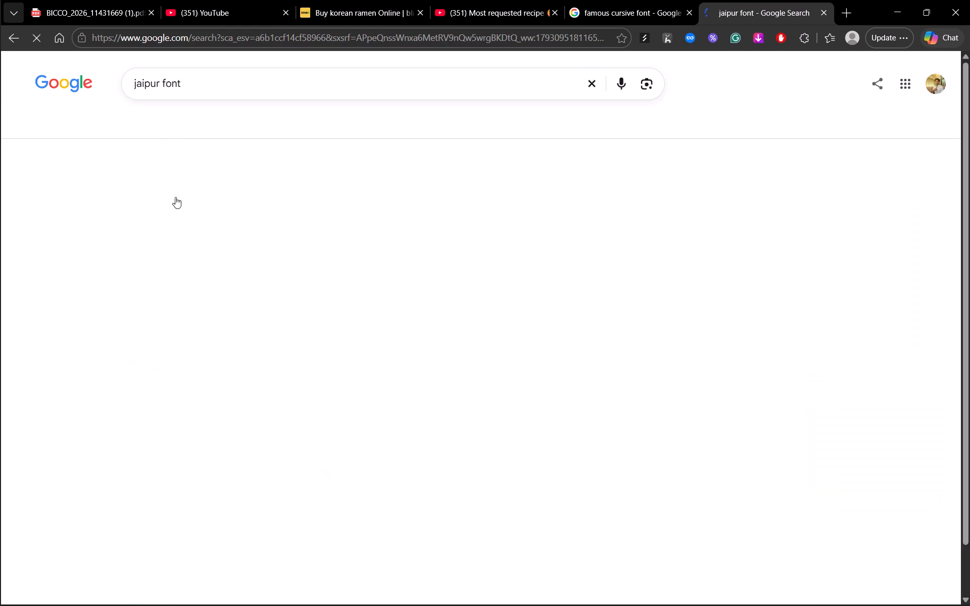
click(187, 201)
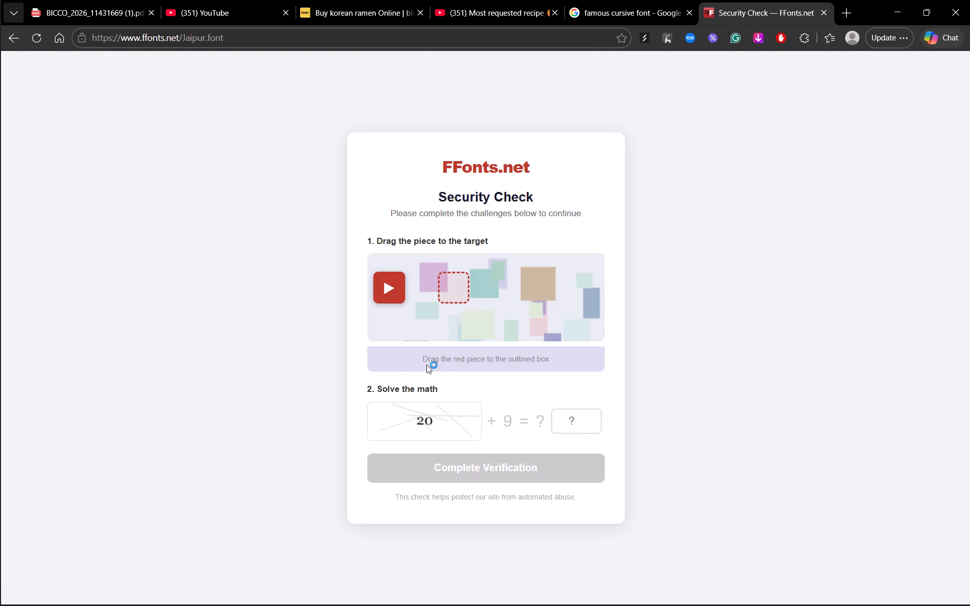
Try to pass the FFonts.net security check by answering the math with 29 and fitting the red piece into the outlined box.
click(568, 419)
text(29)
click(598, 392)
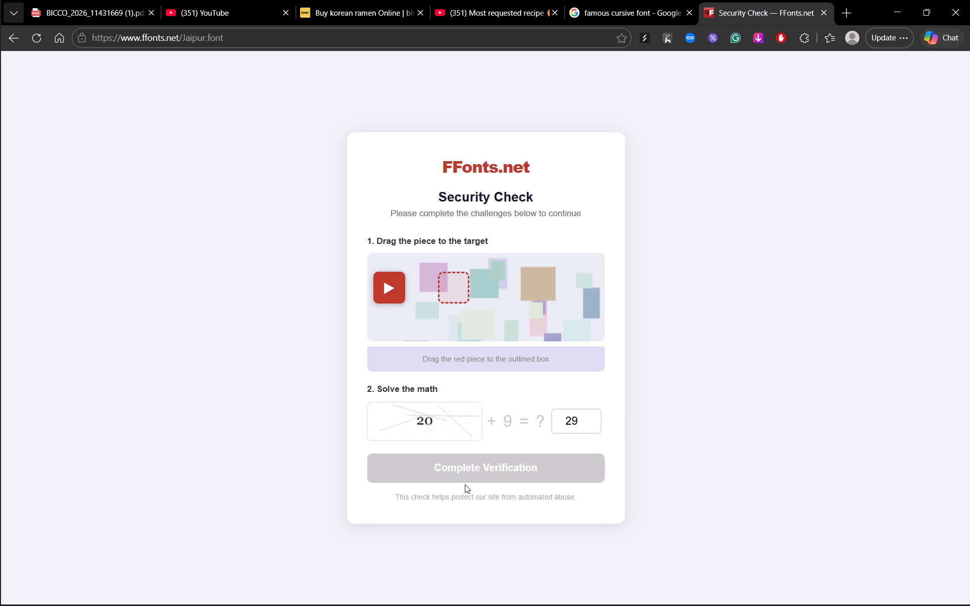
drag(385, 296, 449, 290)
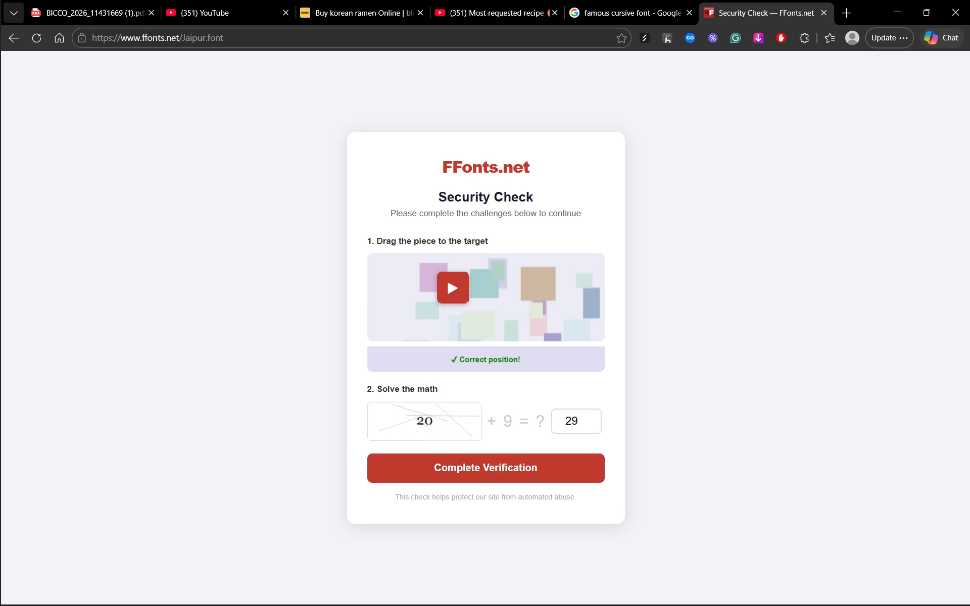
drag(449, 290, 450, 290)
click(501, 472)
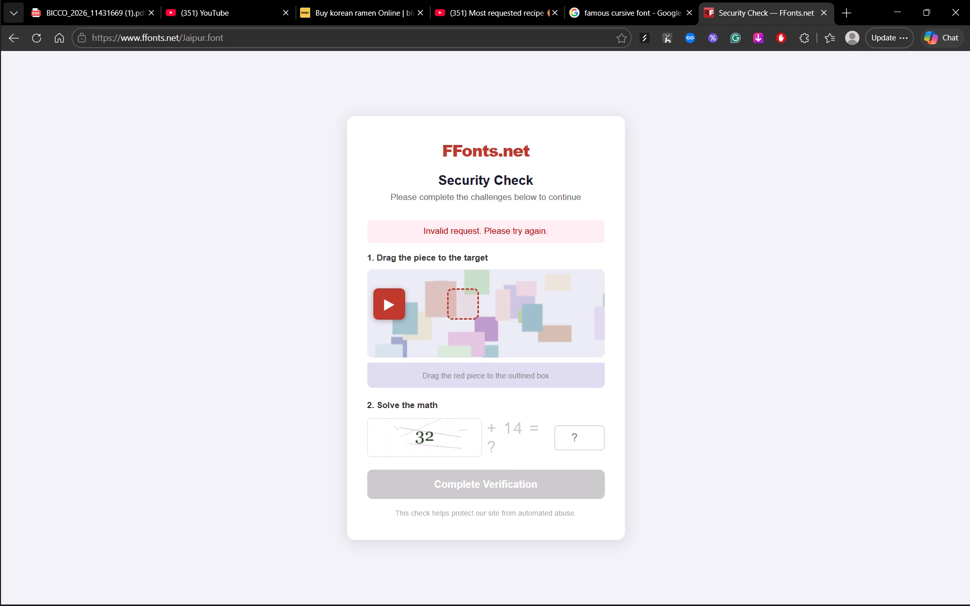
Redo the security check by fitting the red piece into the new outlined box and entering 46 as the math answer.
drag(386, 300, 460, 299)
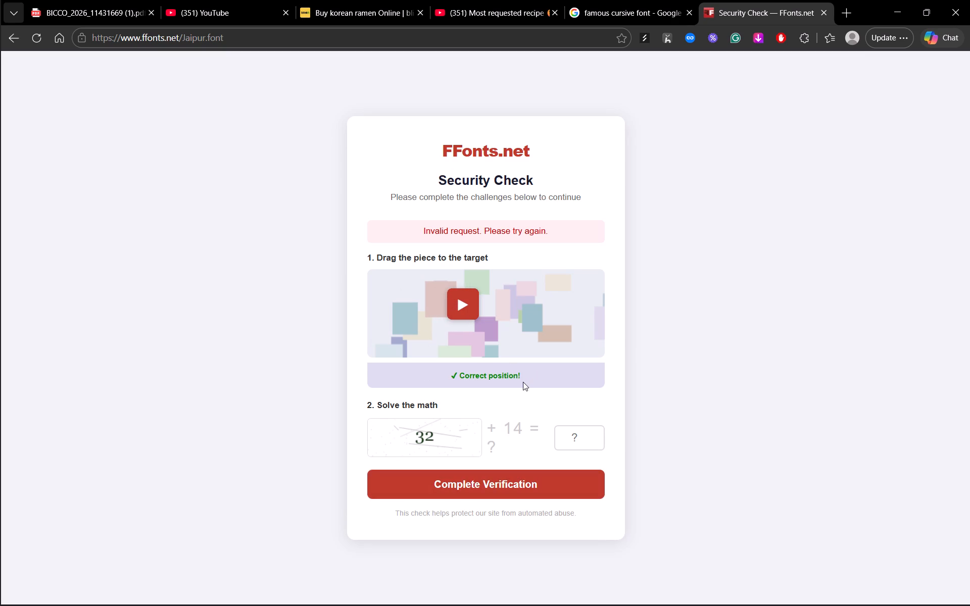
click(566, 438)
click(462, 492)
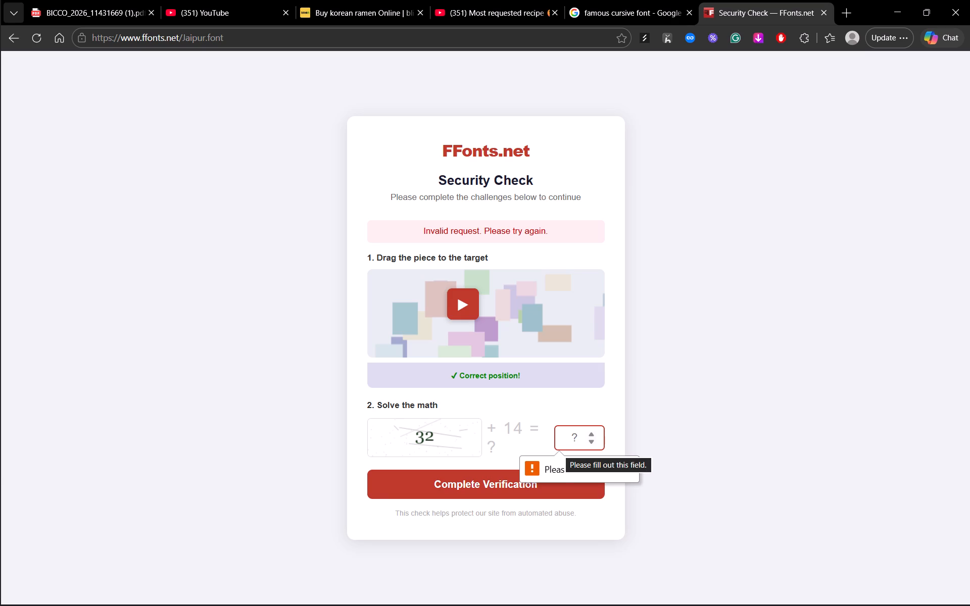
key(4)
key(6)
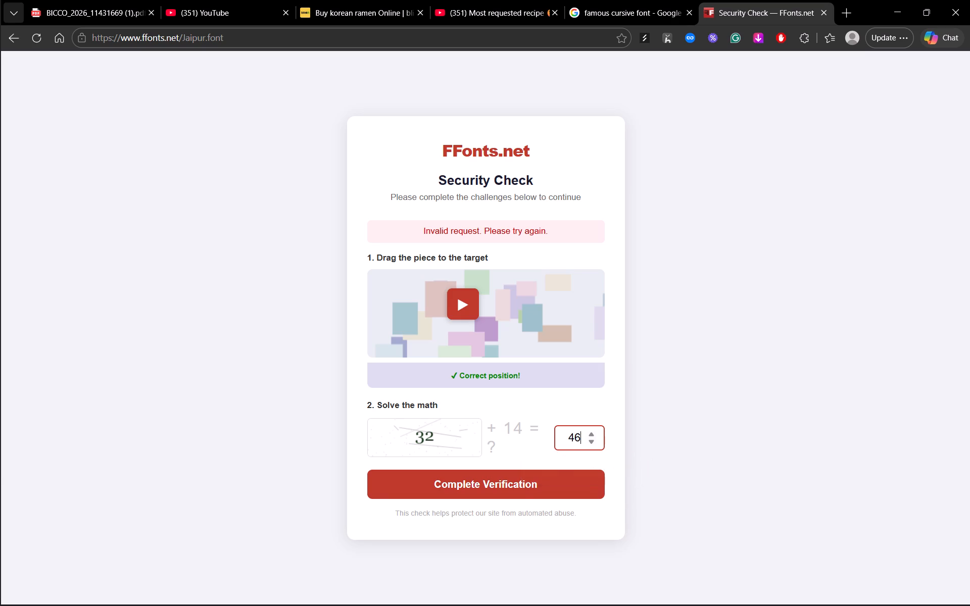
Submit the completed FFonts.net security check to reach the Jaipur Font page.
click(526, 477)
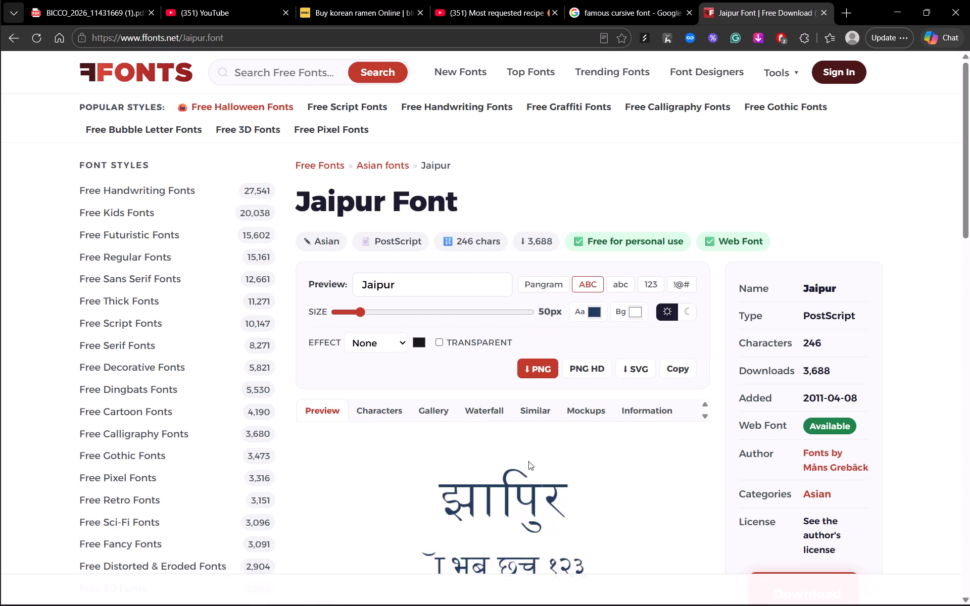
Examine the Jaipur Font page on FFonts.net, including its lettering preview and description.
scroll(537, 428, down, 5)
scroll(537, 426, up, 1)
scroll(537, 426, down, 1)
scroll(537, 426, up, 3)
scroll(537, 426, down, 1)
scroll(537, 426, up, 5)
scroll(537, 426, down, 1)
scroll(537, 426, up, 4)
scroll(547, 419, down, 4)
scroll(547, 419, up, 2)
scroll(547, 419, down, 3)
scroll(377, 496, down, 2)
scroll(437, 457, down, 6)
scroll(438, 454, up, 1)
scroll(438, 454, down, 3)
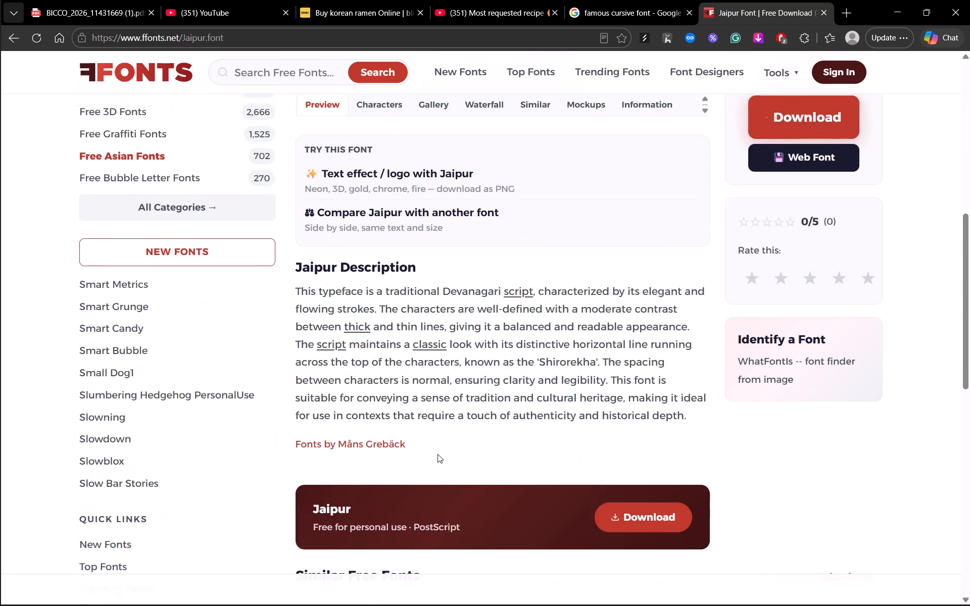
scroll(438, 454, up, 2)
scroll(438, 454, down, 1)
scroll(438, 454, up, 1)
scroll(438, 454, down, 1)
scroll(438, 454, up, 4)
scroll(438, 454, down, 2)
scroll(438, 454, up, 1)
scroll(438, 454, down, 1)
scroll(442, 448, up, 1)
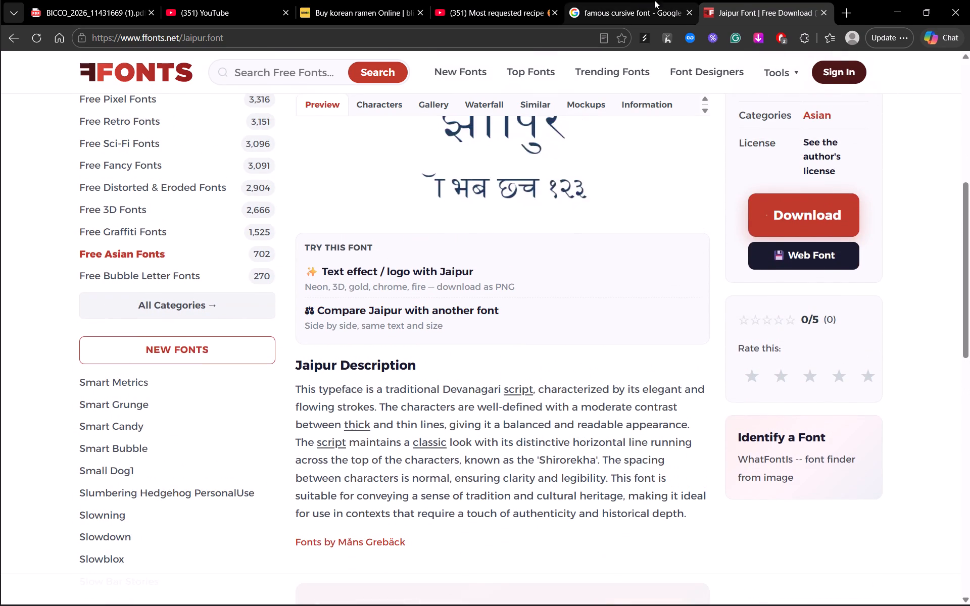
Return to the "famous cursive font" search results and examine the font images and listed cursive fonts.
click(636, 0)
scroll(315, 489, up, 3)
scroll(315, 489, down, 1)
scroll(315, 489, up, 1)
scroll(315, 489, down, 1)
scroll(424, 414, down, 1)
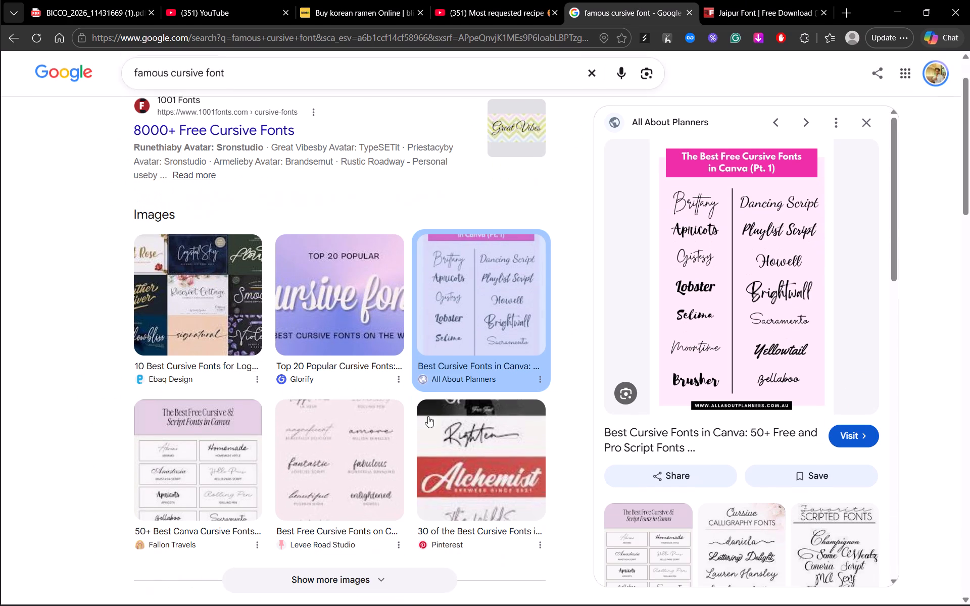
scroll(428, 416, up, 2)
scroll(428, 416, down, 5)
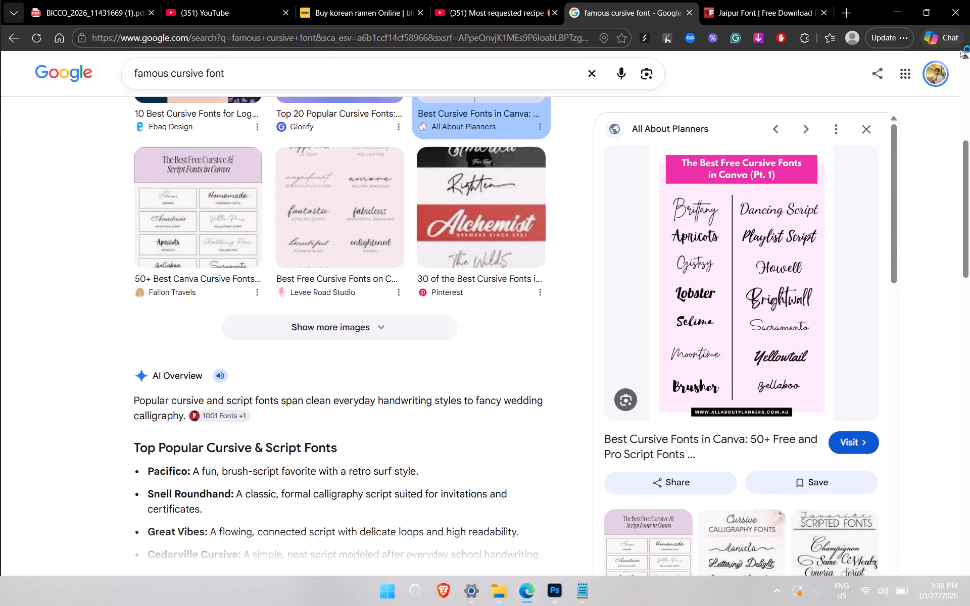
Open Instagram in a new browser tab and go to the direct messages inbox.
click(839, 17)
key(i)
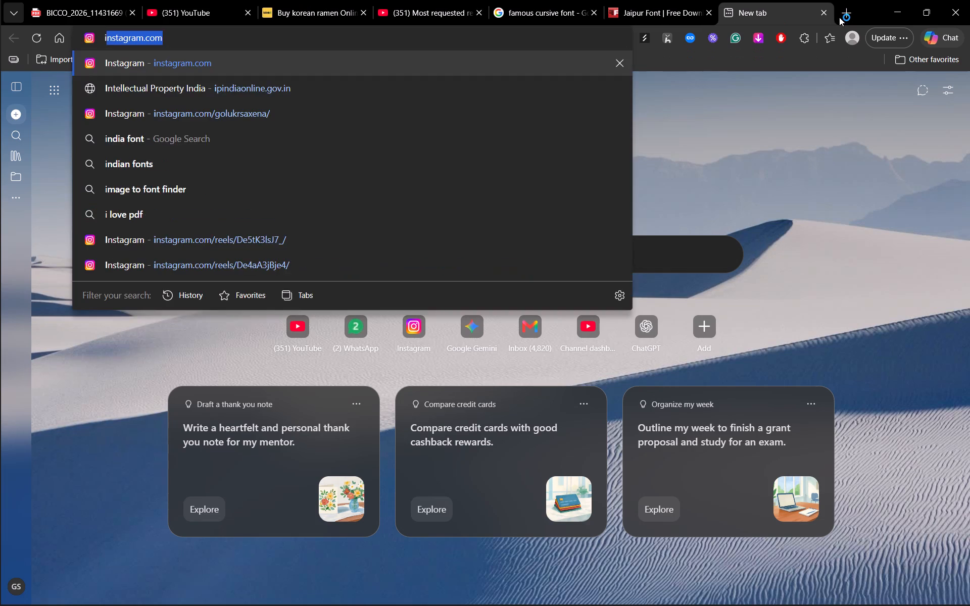
key(Return)
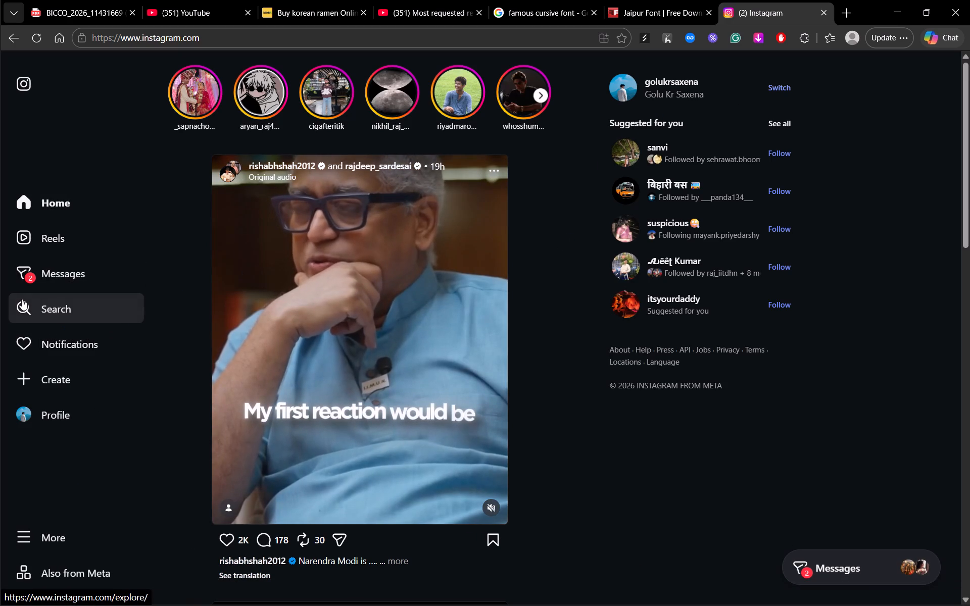
click(38, 277)
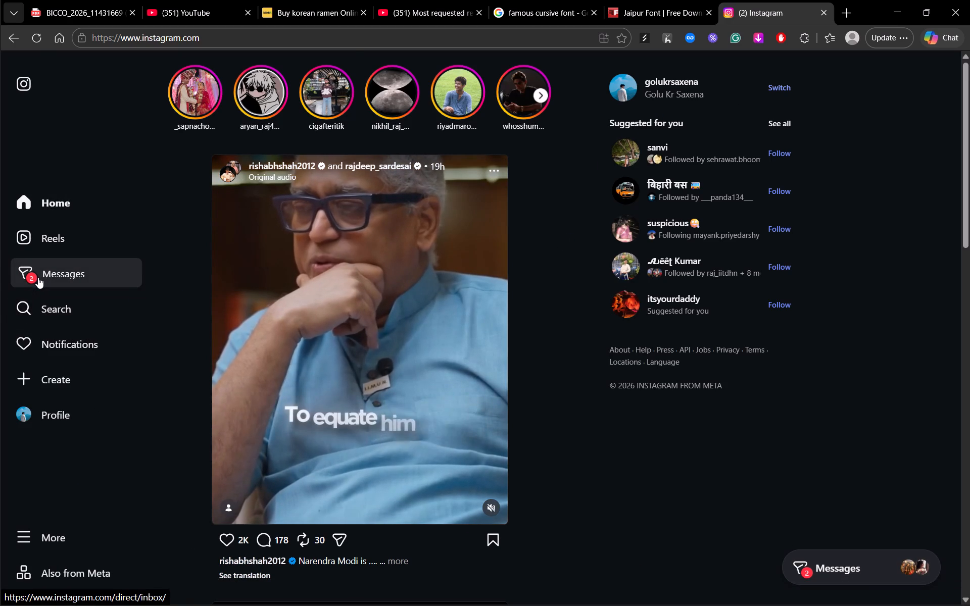